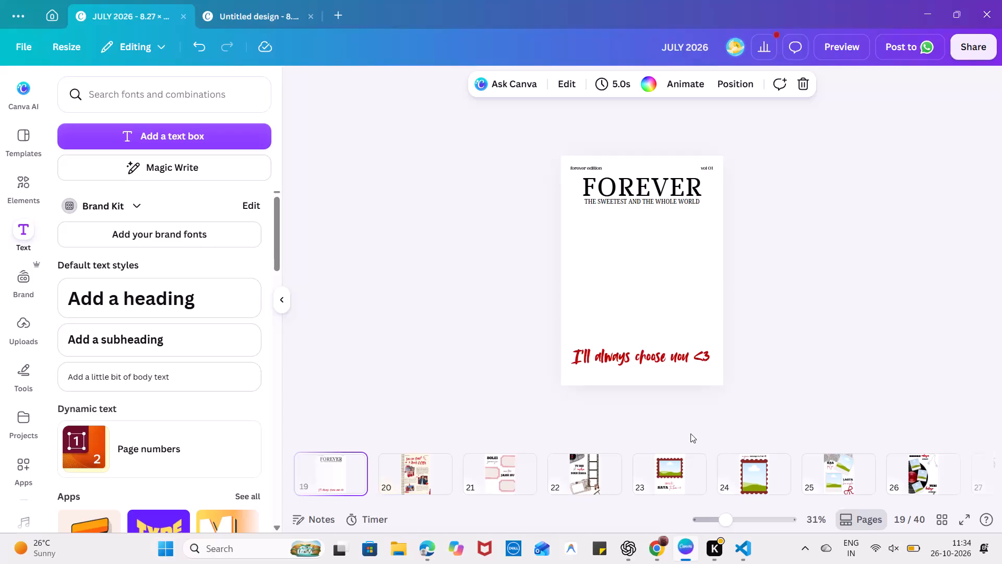
On page 28, delete the three thin string lines hanging above the black clipped photo frames.
left_click(507, 468)
left_click(569, 478)
scroll(574, 478, "left", 2)
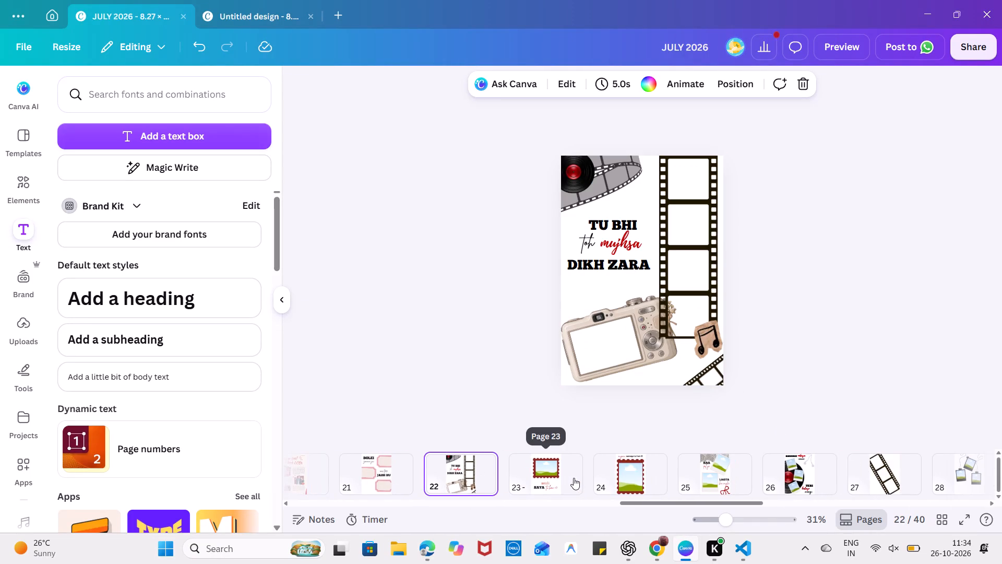
scroll(574, 478, "left", 5)
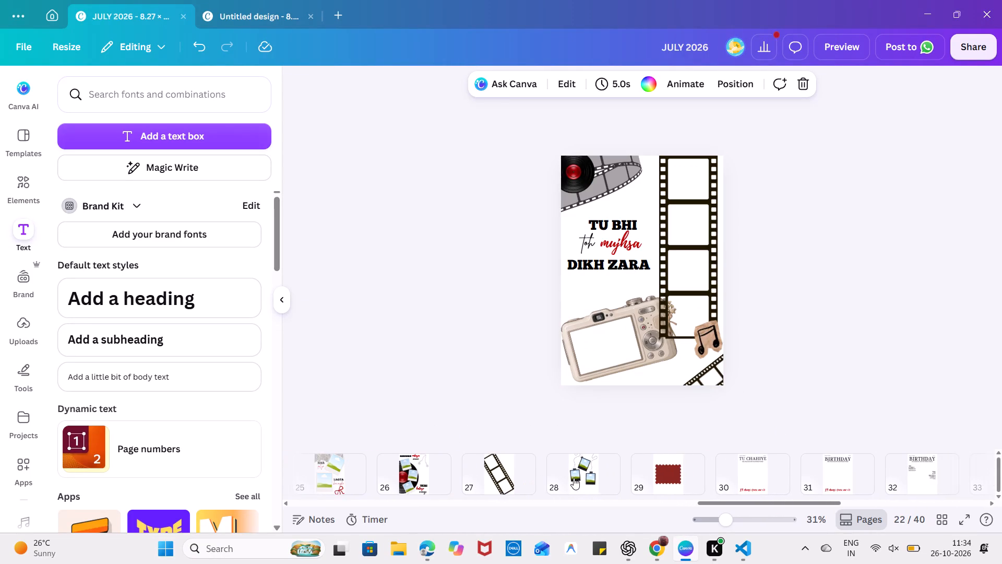
scroll(574, 478, "left", 1)
left_click(593, 483)
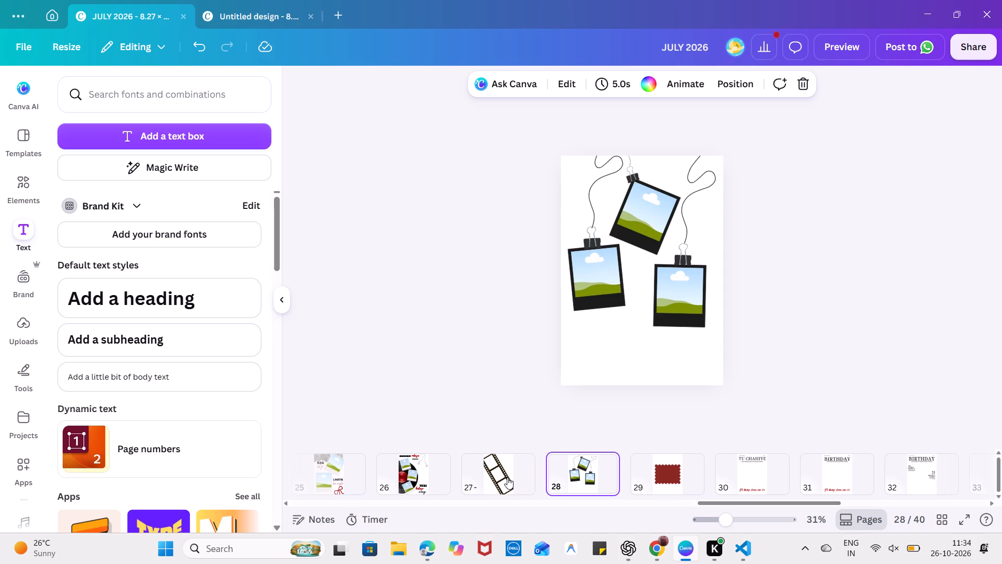
left_click(587, 203)
key("Delete")
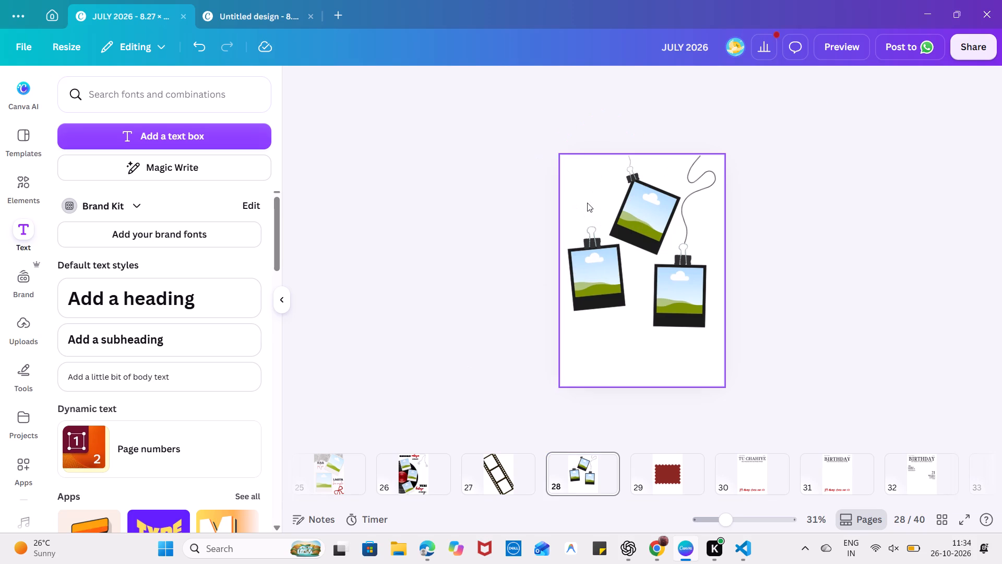
left_click(691, 224)
key("Delete")
left_click(629, 164)
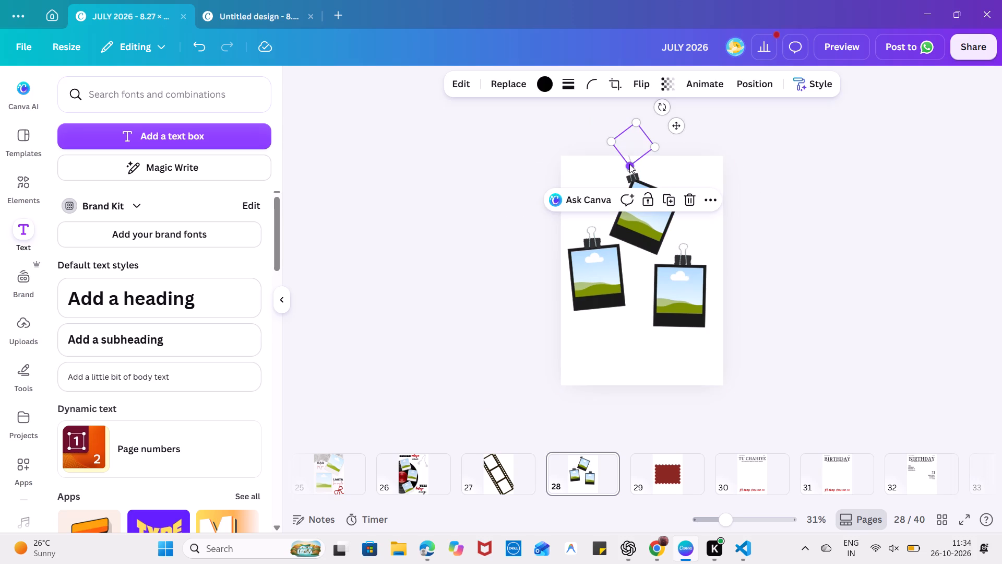
key("Delete")
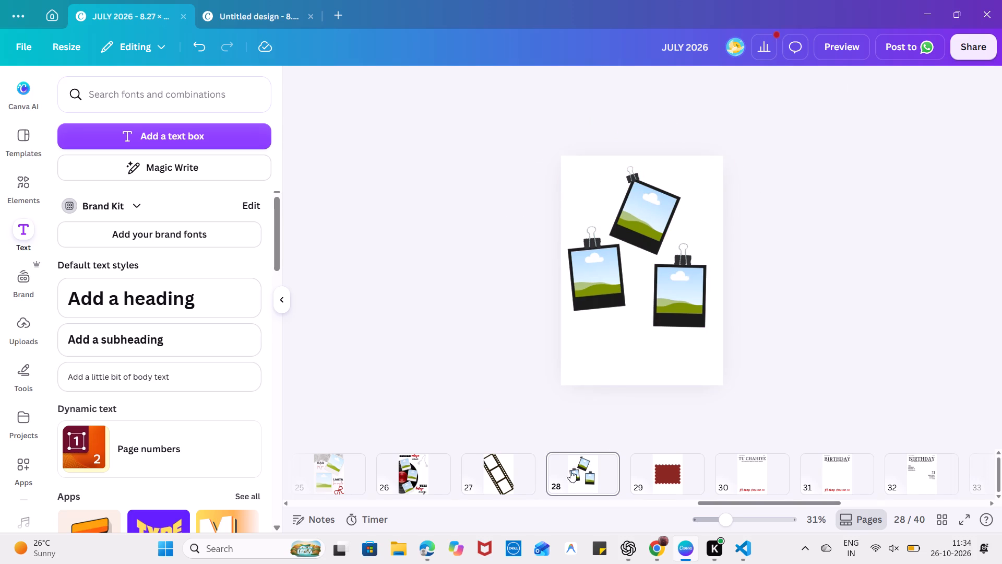
Look over pages 27 and 26 and open page 21 with the pink ticket frames.
left_click(516, 464)
left_click(408, 478)
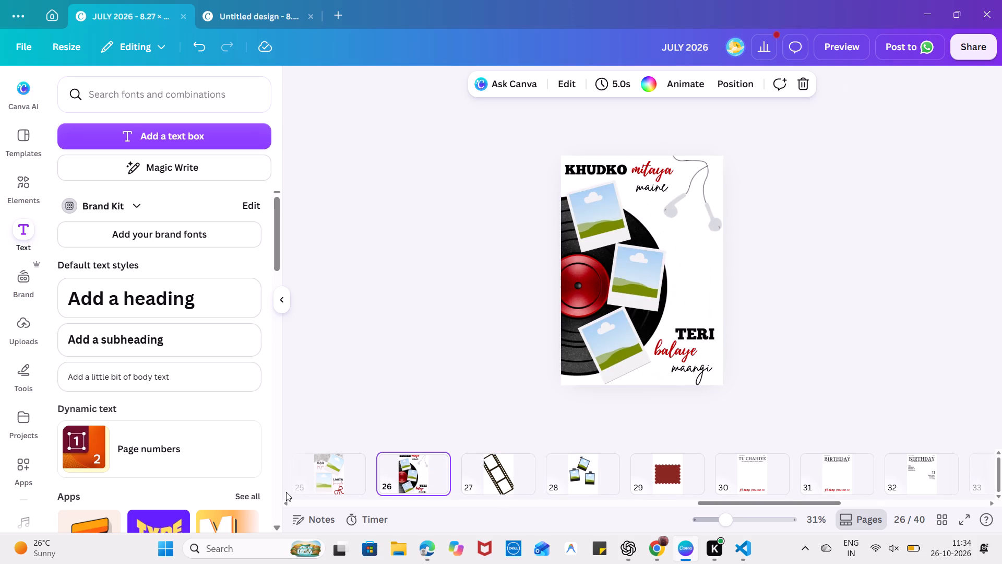
scroll(282, 496, "right", 7)
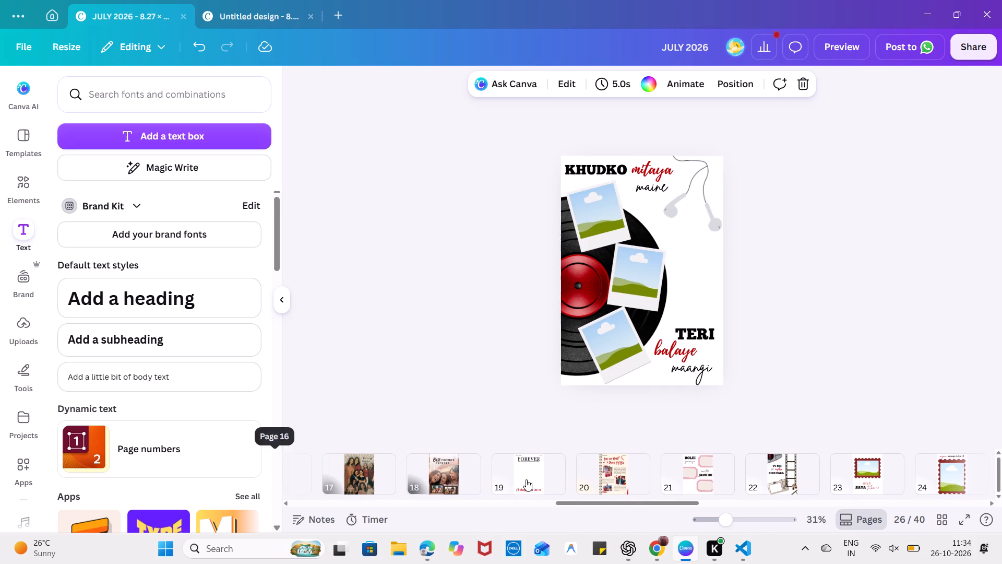
left_click(698, 486)
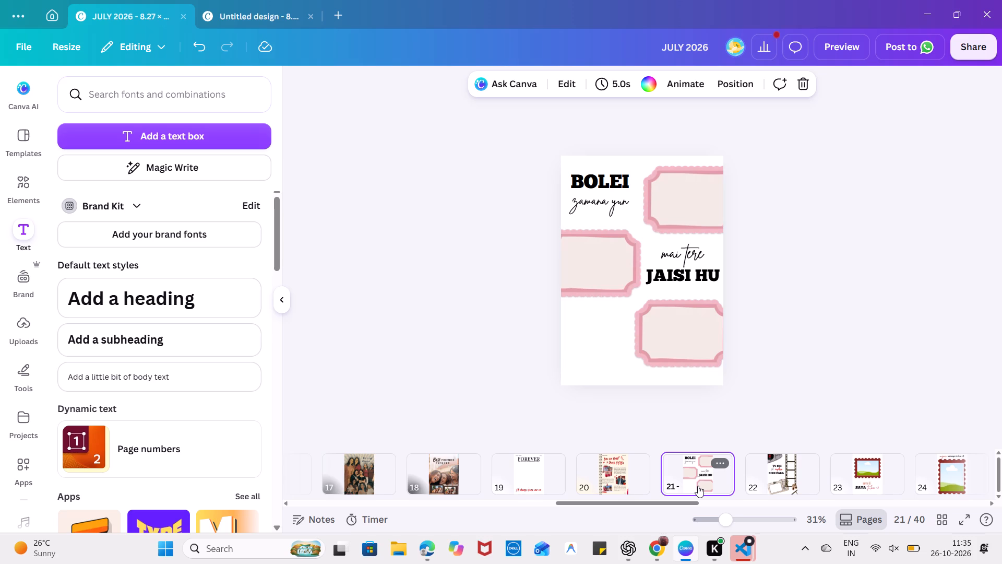
Switch to Google Chrome and search Google for "s25" in a new tab.
left_click(657, 549)
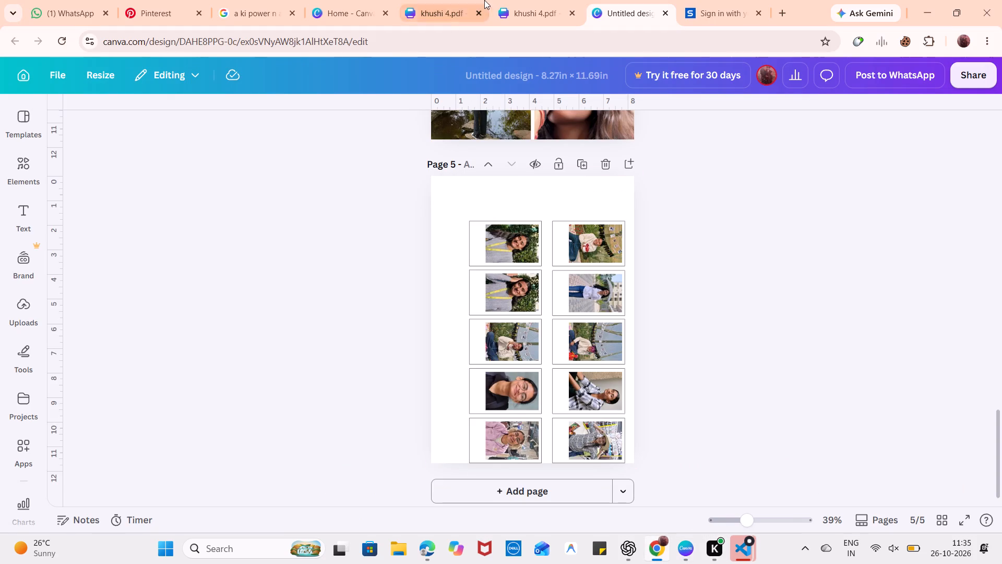
left_click(783, 1)
type("s25")
key("Return")
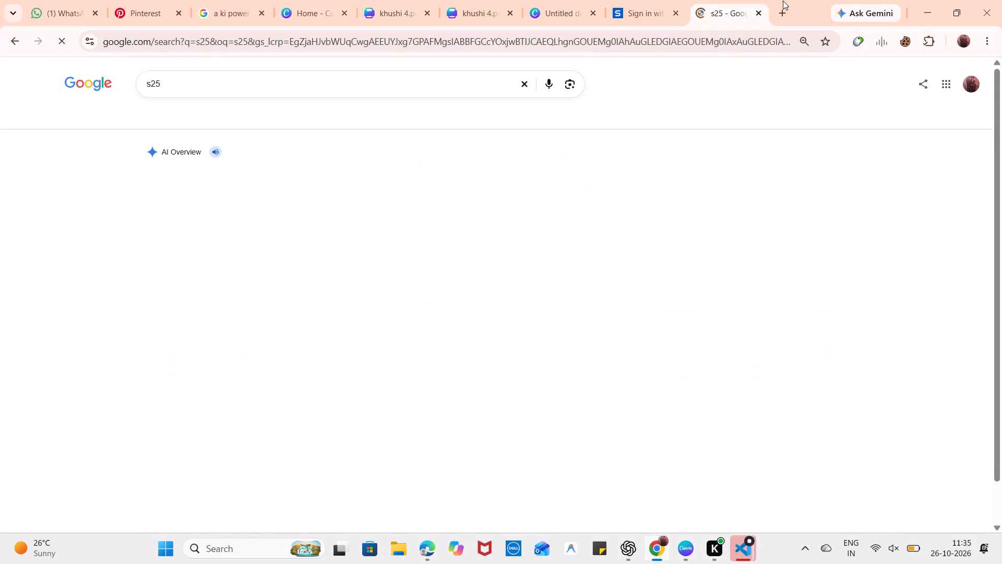
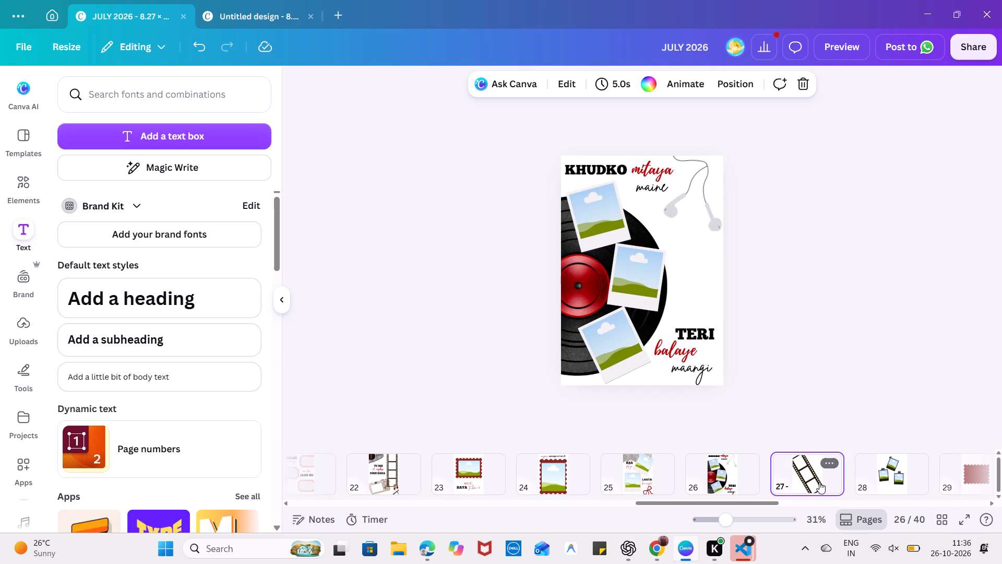
On page 29, delete the dark red postage-stamp shape from the white page.
left_click(962, 487)
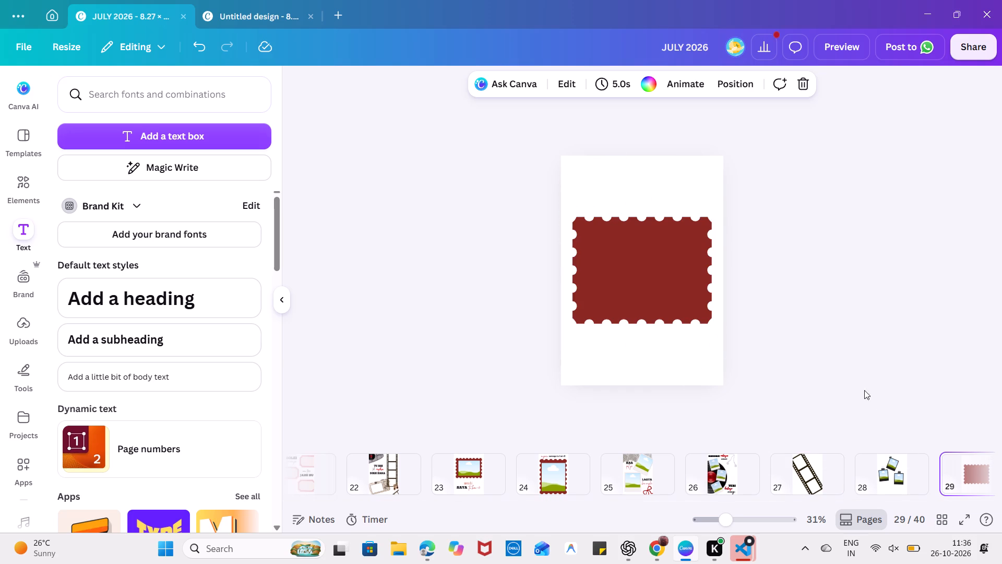
left_click(667, 302)
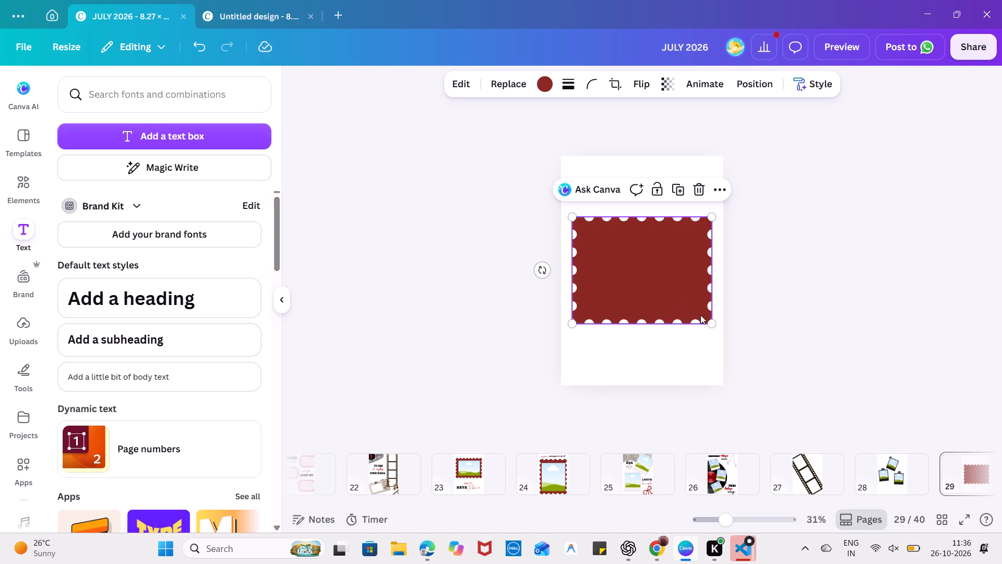
key("Delete")
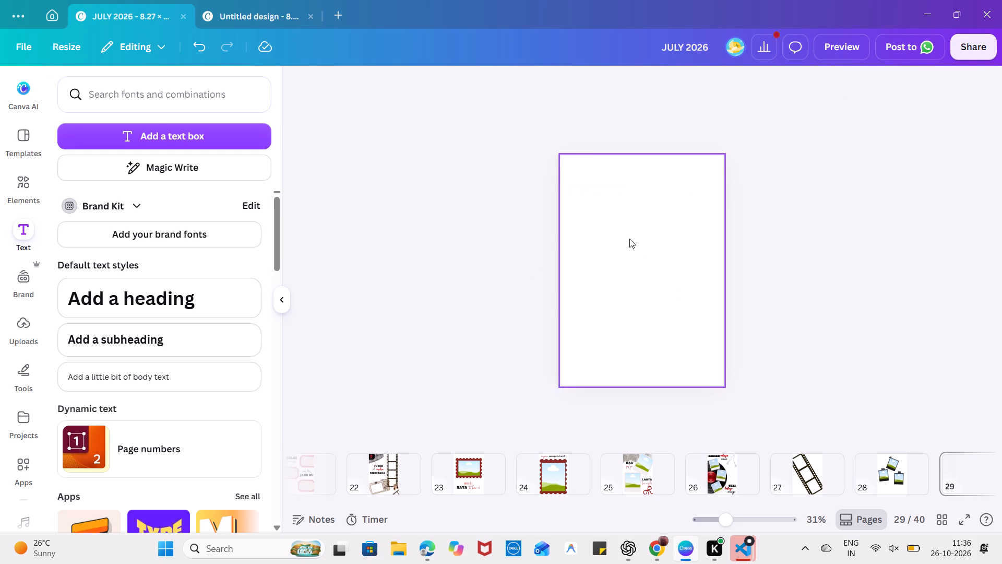
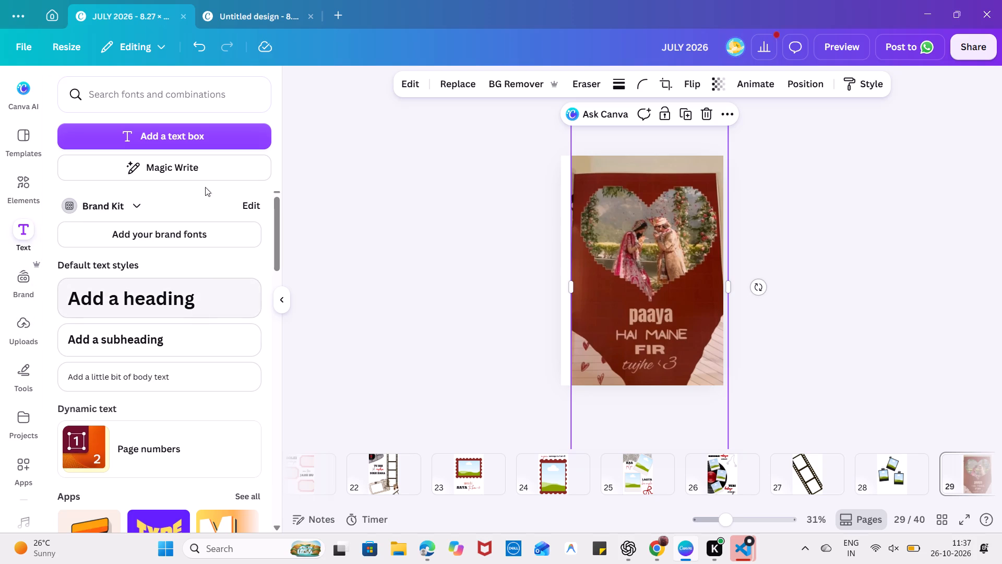
Split the red heart-photo image on page 29 into editable layers with Magic Layers.
left_click(397, 83)
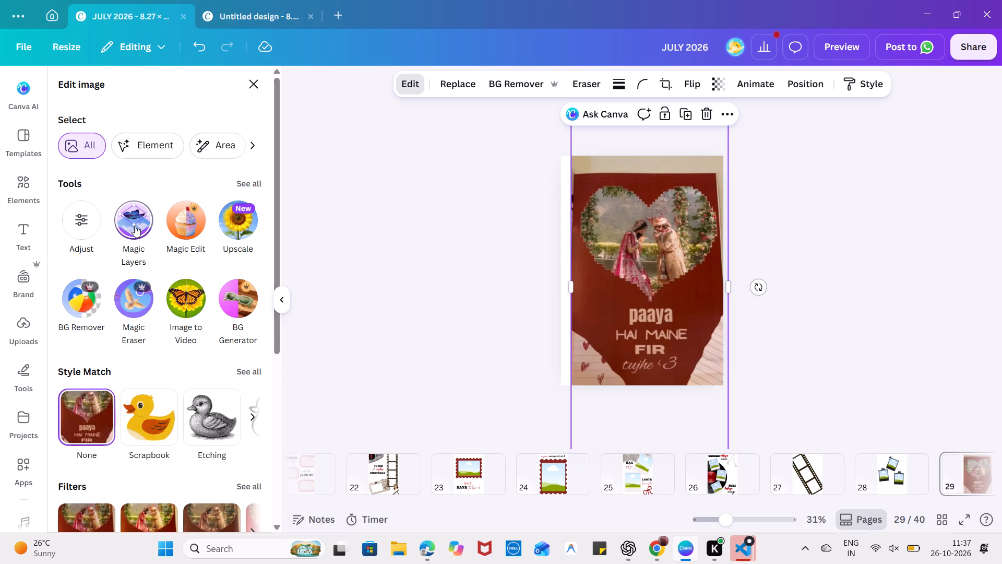
left_click(135, 226)
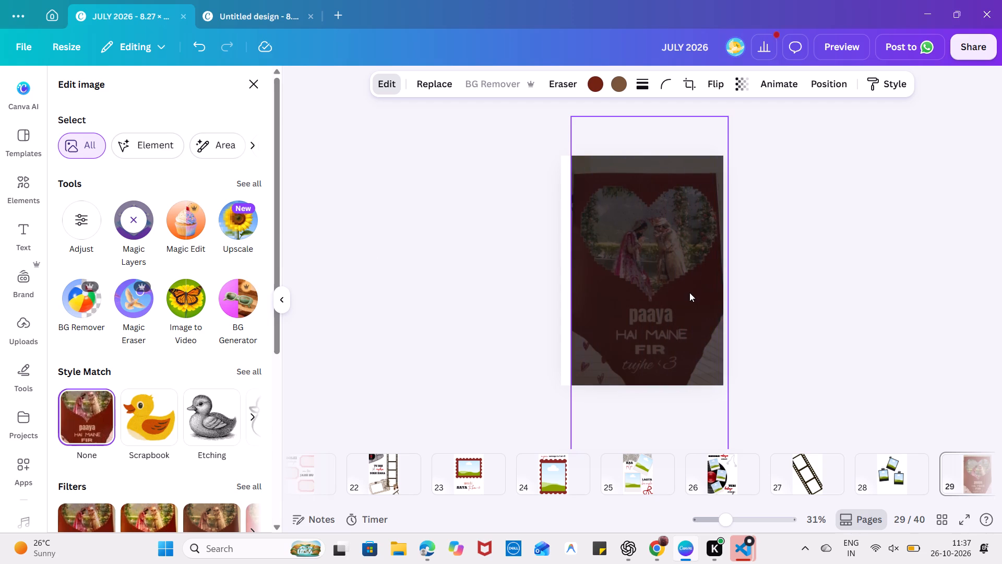
left_click(752, 343)
left_click(675, 345)
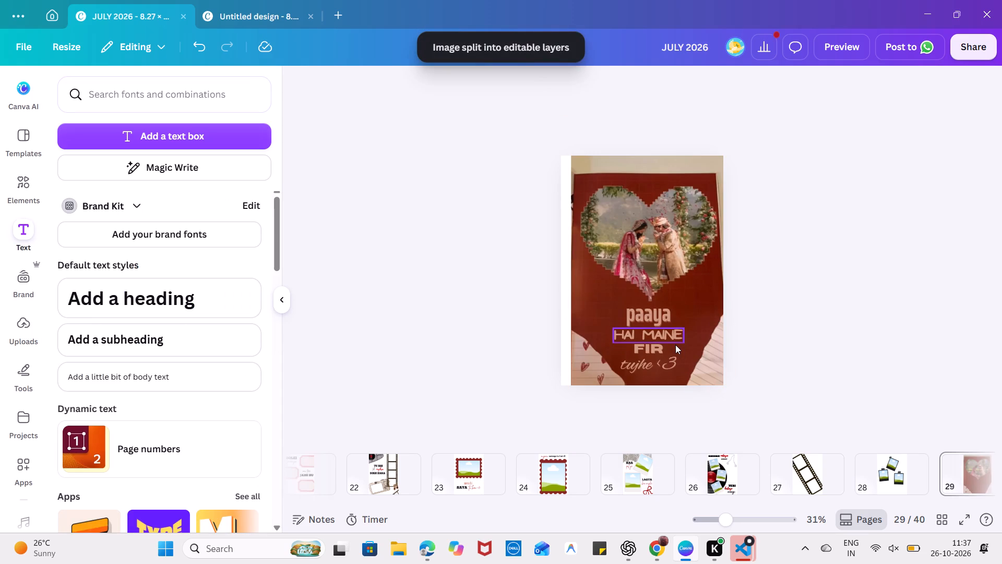
left_click(835, 348)
Enlarge the dark red background layer on page 29 so it covers the page's left, top and right edges.
left_click(713, 360)
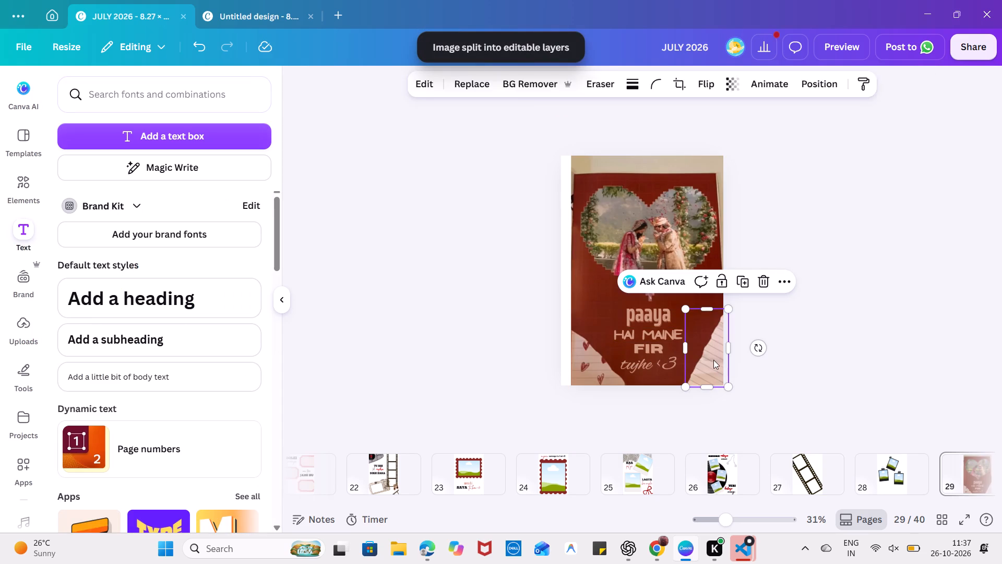
left_click(586, 177)
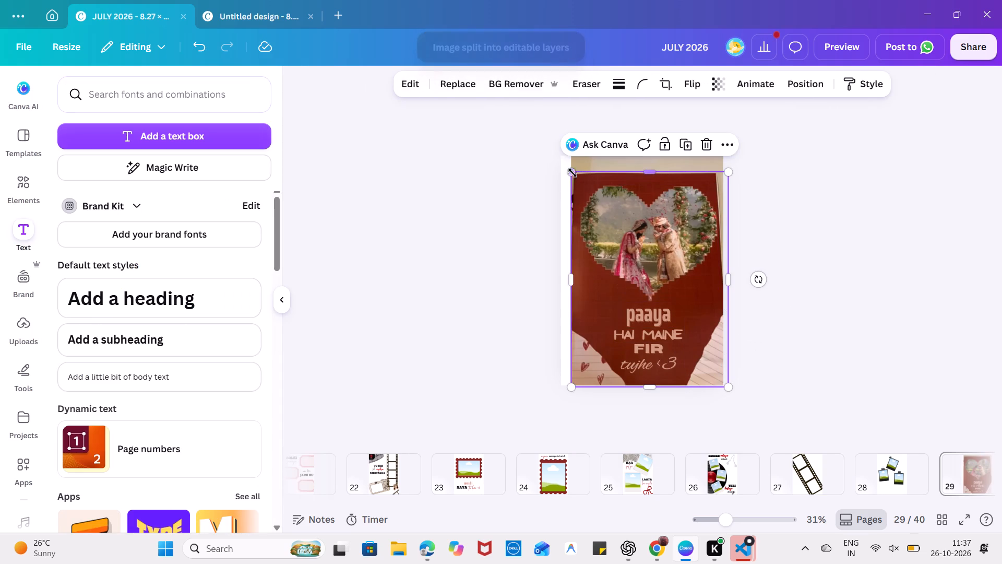
left_click_drag(570, 172, 548, 148)
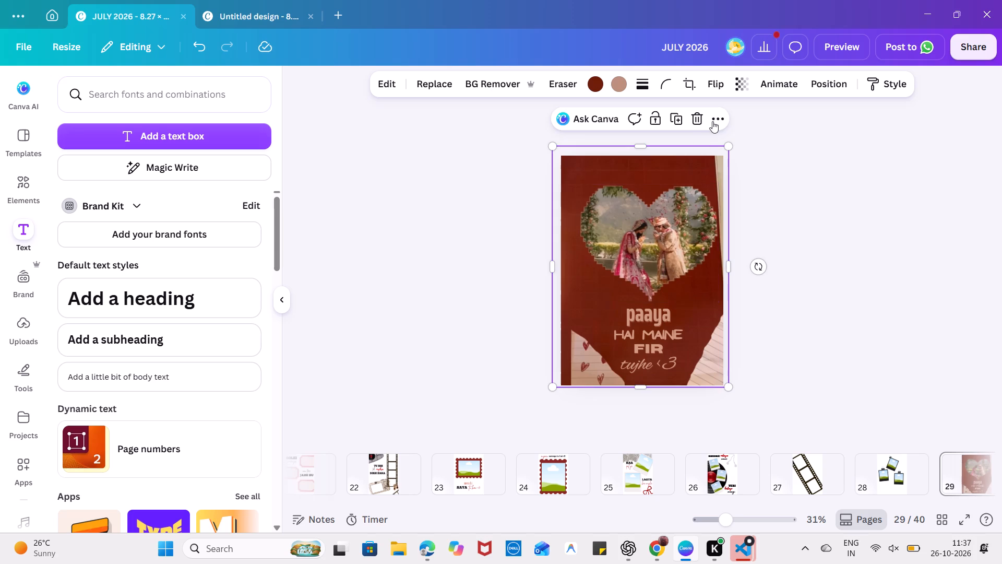
left_click_drag(729, 143, 749, 139)
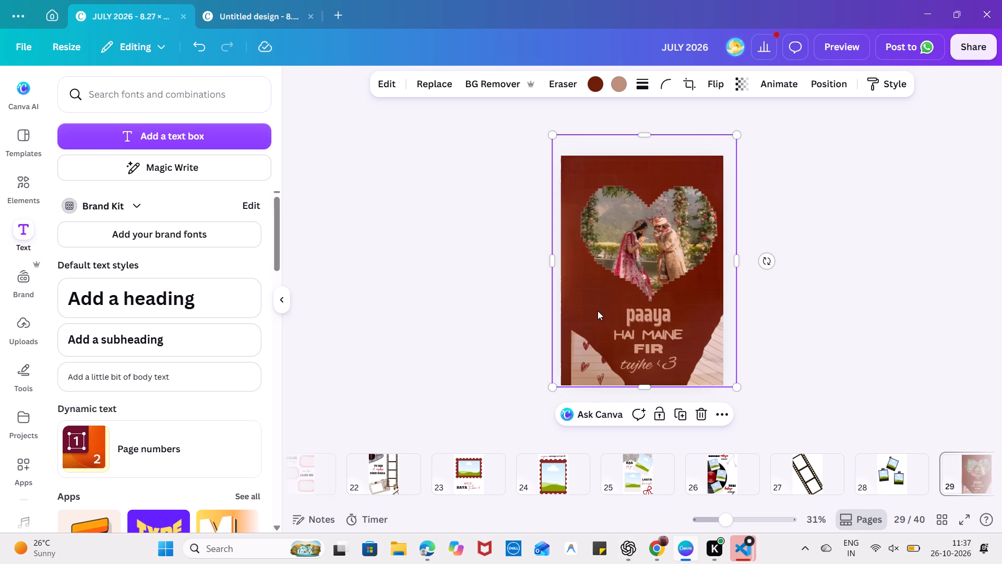
Move the torn-paper piece with small hearts against the left edge of page 29.
left_click_drag(594, 295, 590, 289)
left_click(674, 269)
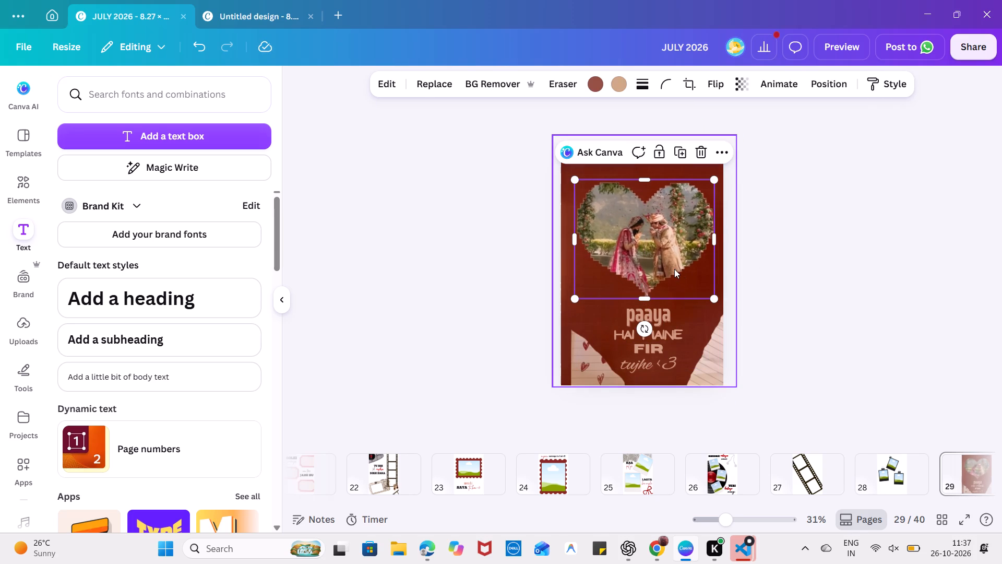
left_click(584, 367)
left_click_drag(584, 367, 575, 364)
left_click(703, 358)
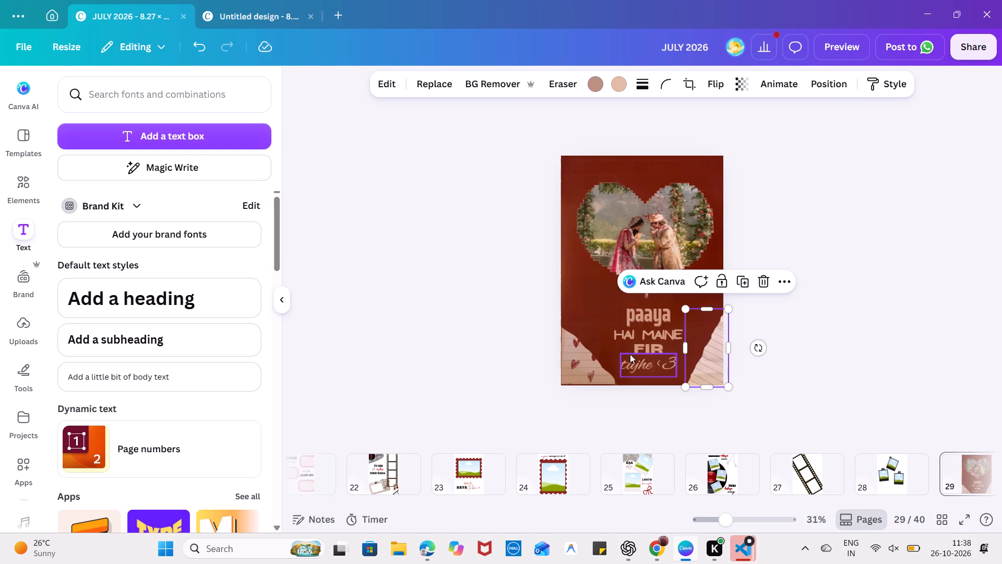
Delete the heart-shaped couple photo from page 29.
left_click(661, 245)
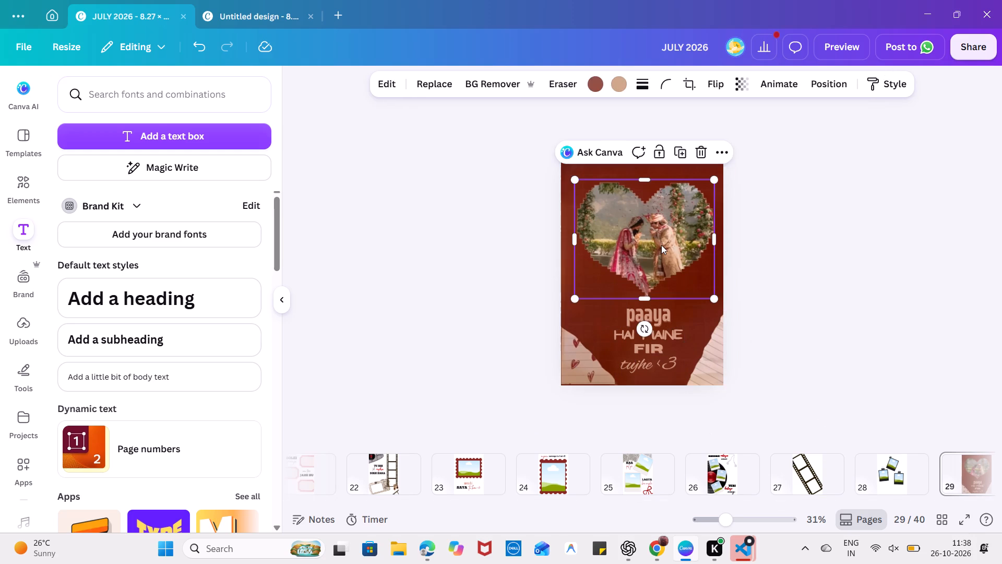
key("Delete")
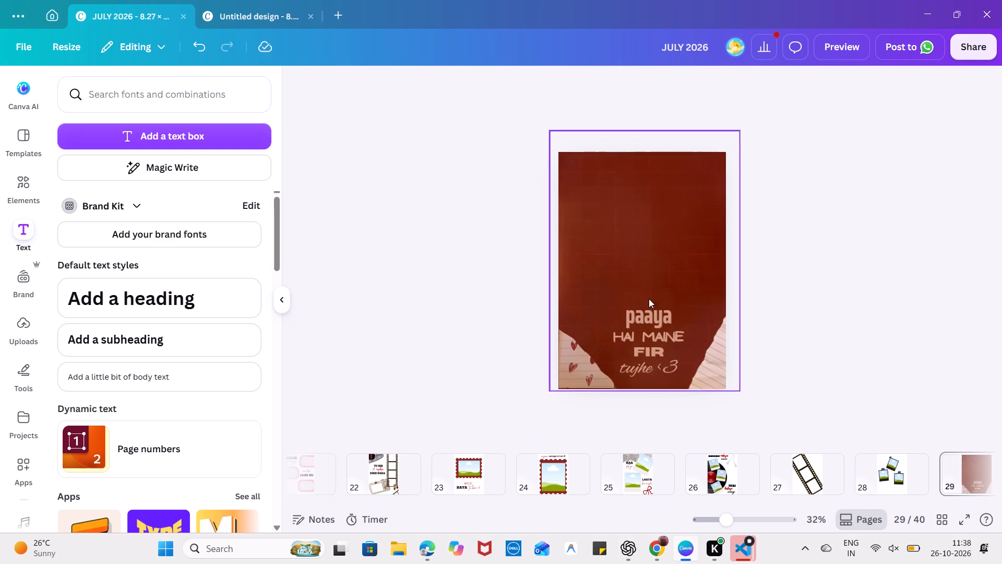
Nudge the "paaya", "HAI MAINE" and "FIR" text lines slightly left so they are centred on the page.
left_click(648, 320)
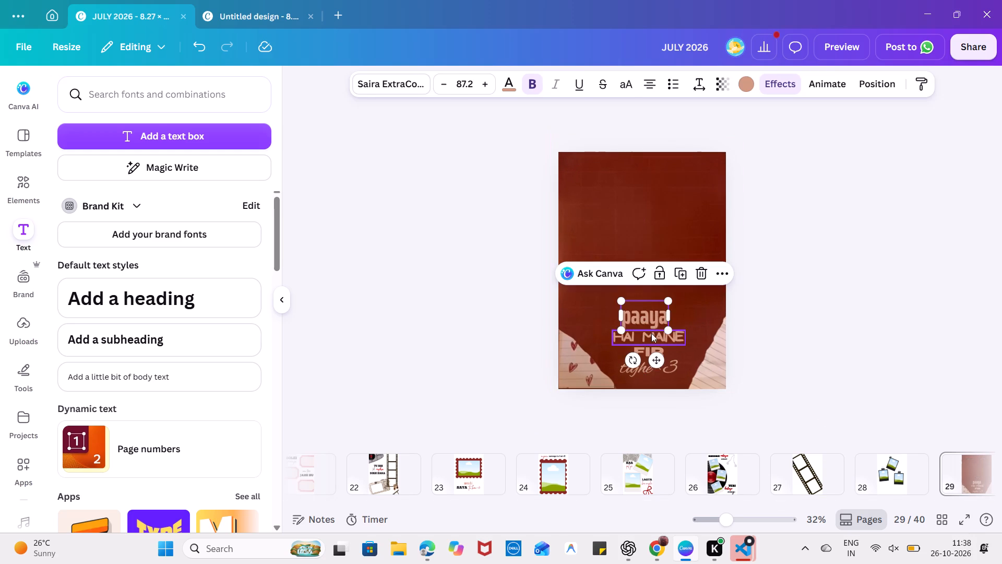
left_click(651, 334)
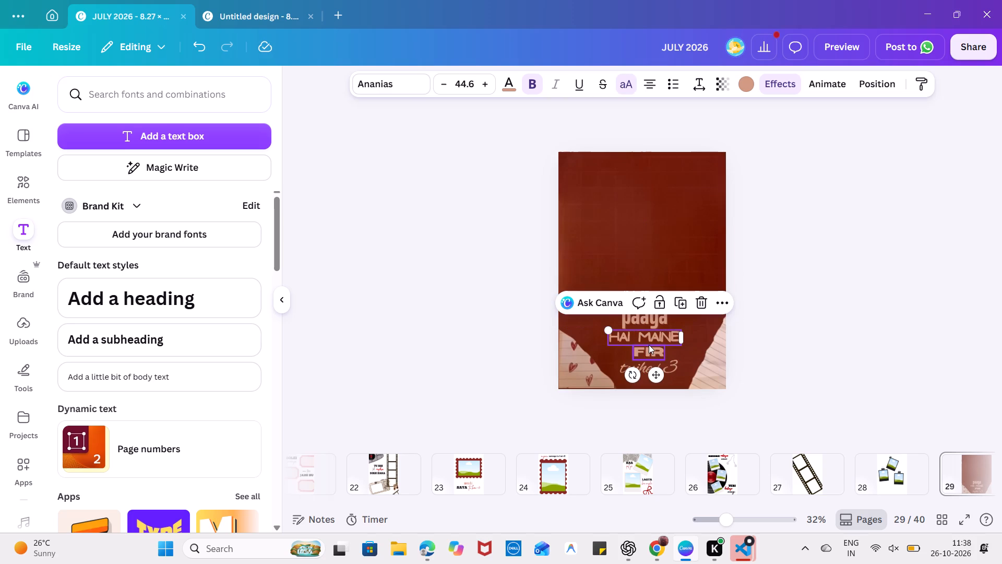
left_click(649, 345)
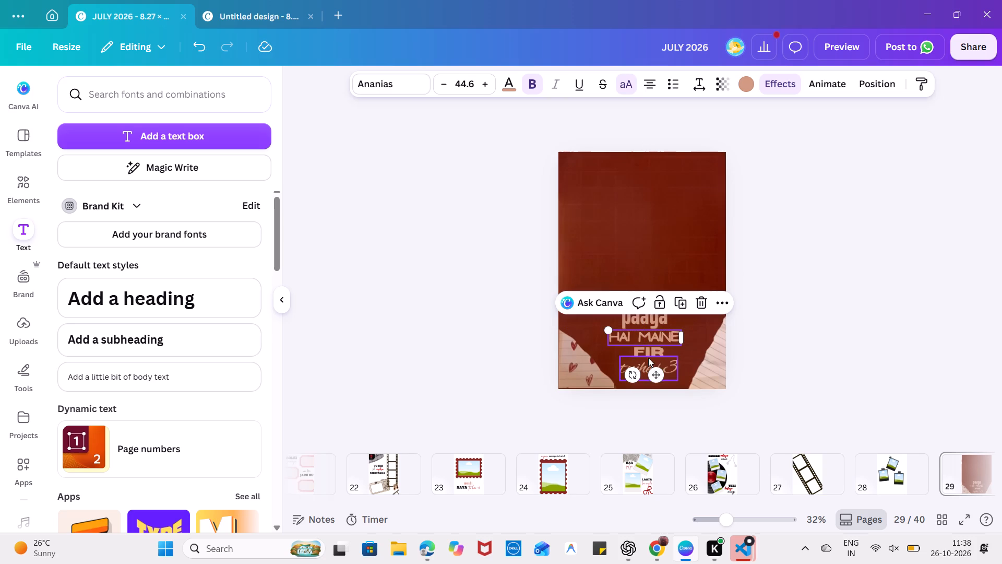
left_click(646, 353)
left_click_drag(646, 353, 641, 355)
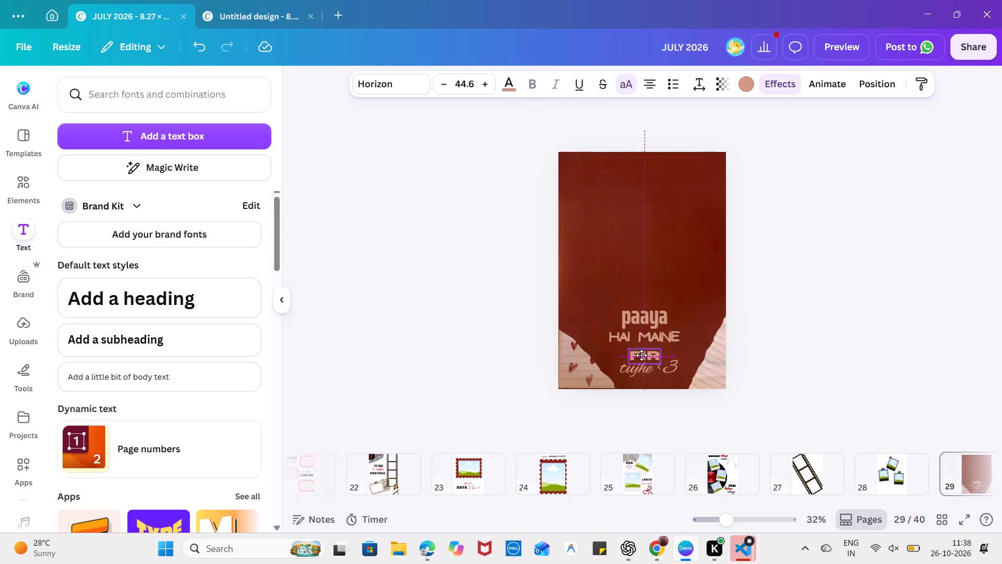
left_click_drag(641, 355, 640, 354)
left_click(636, 367)
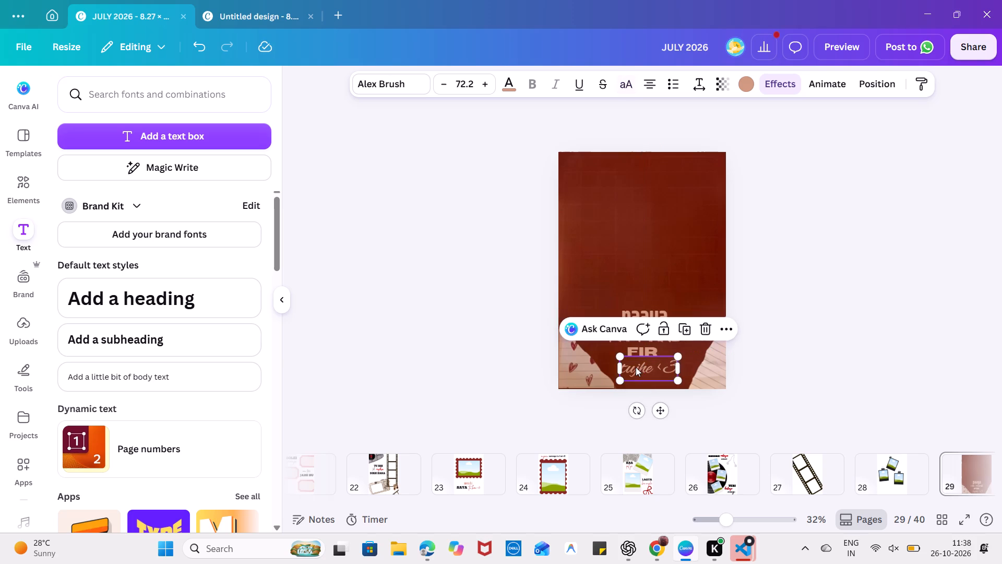
left_click(772, 366)
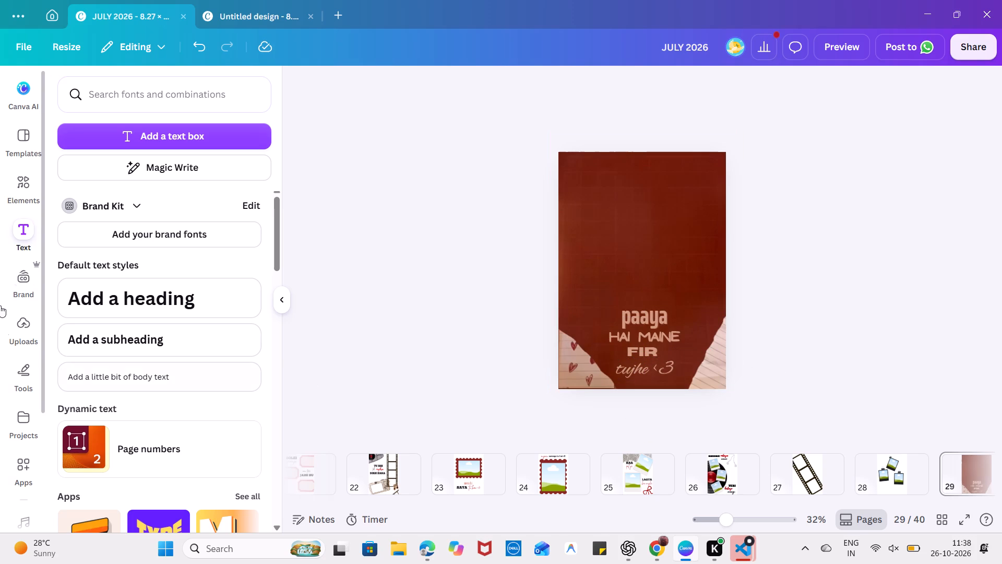
Search the elements for "heart frame" and add the pixelated heart photo frame to page 29.
left_click(11, 189)
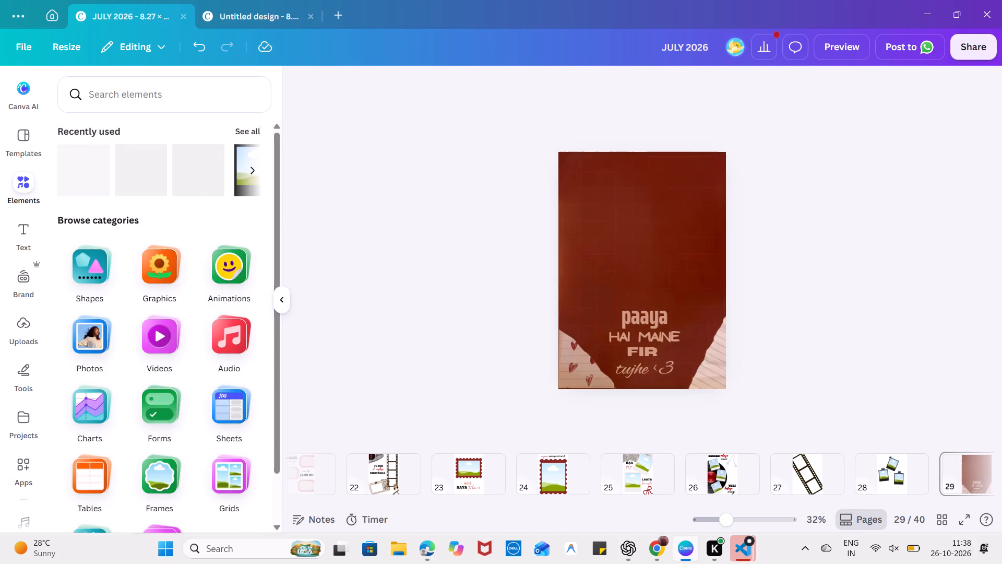
left_click(159, 93)
type("heart frame")
key("Return")
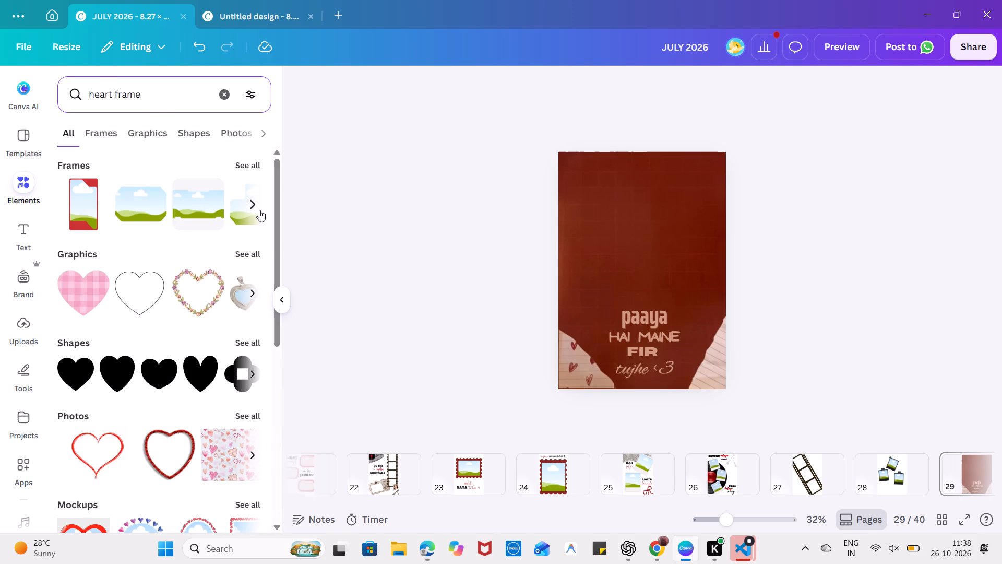
left_click(259, 210)
left_click(254, 205)
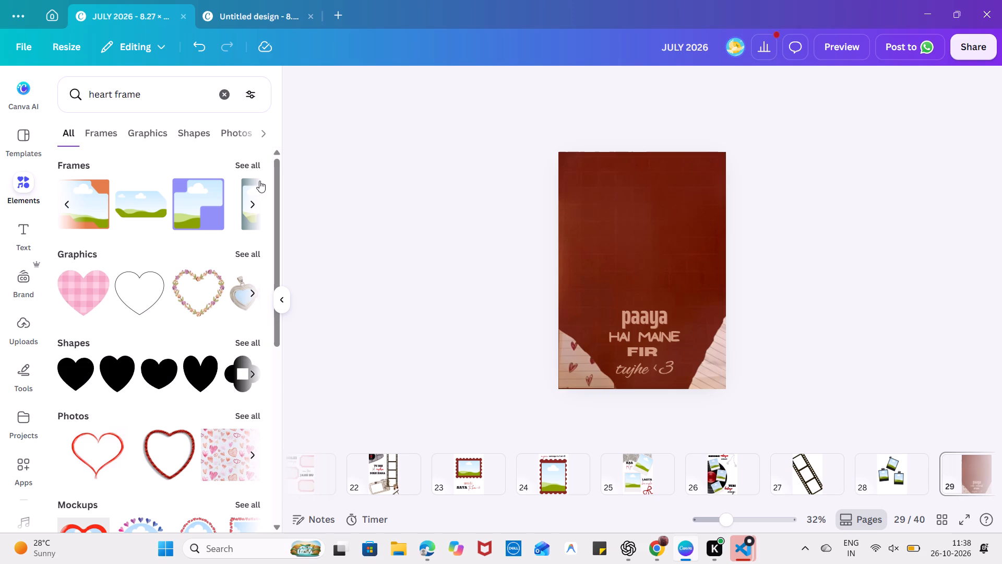
left_click(247, 165)
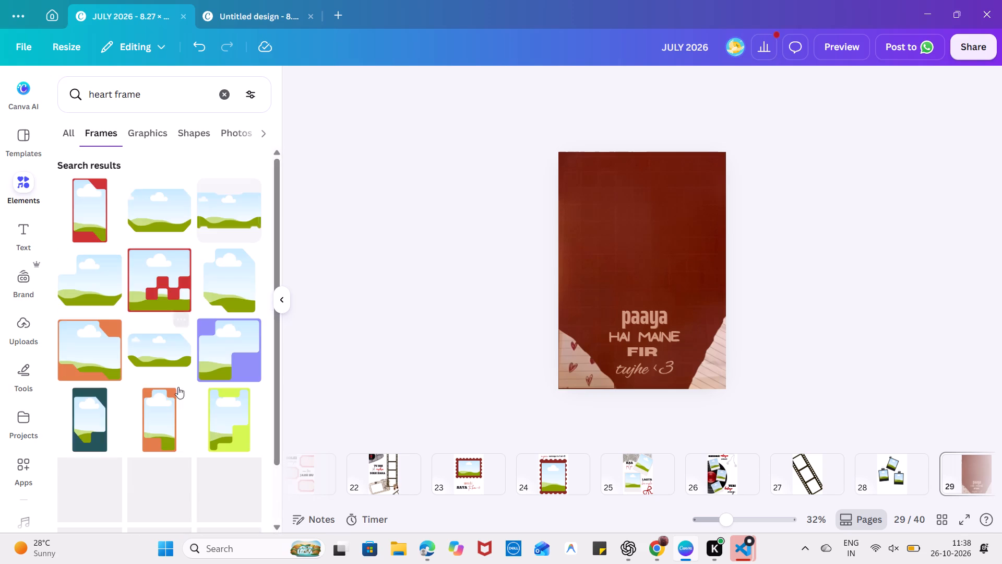
scroll(178, 387, "down", 4)
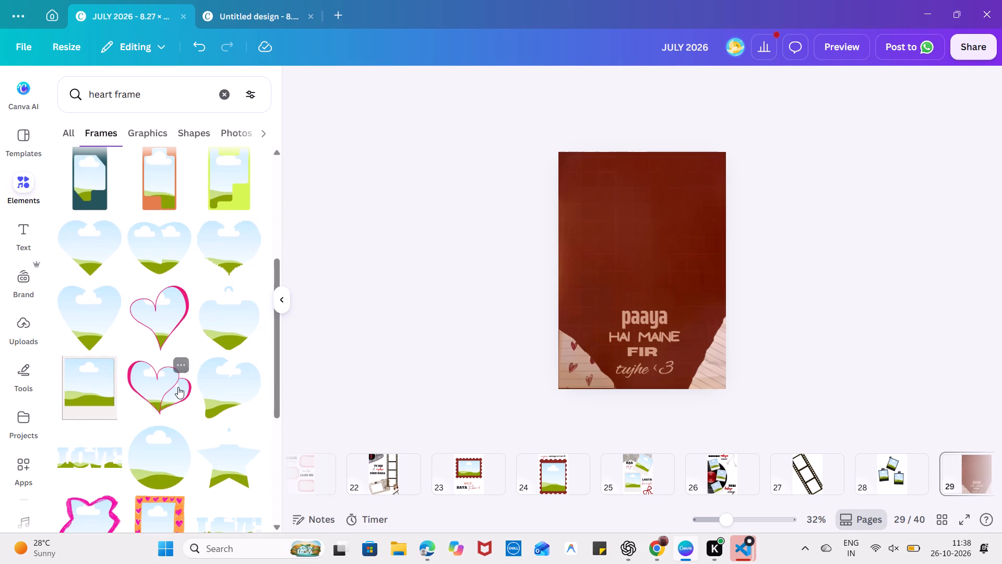
left_click(235, 245)
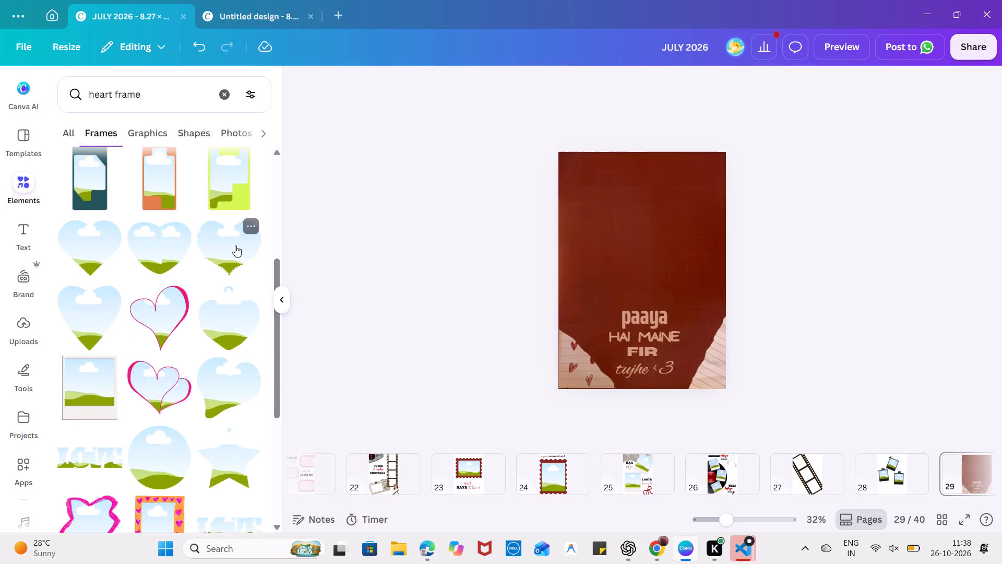
Enlarge the pixelated heart frame and centre it horizontally above the "paaya" text.
left_click_drag(601, 233, 594, 229)
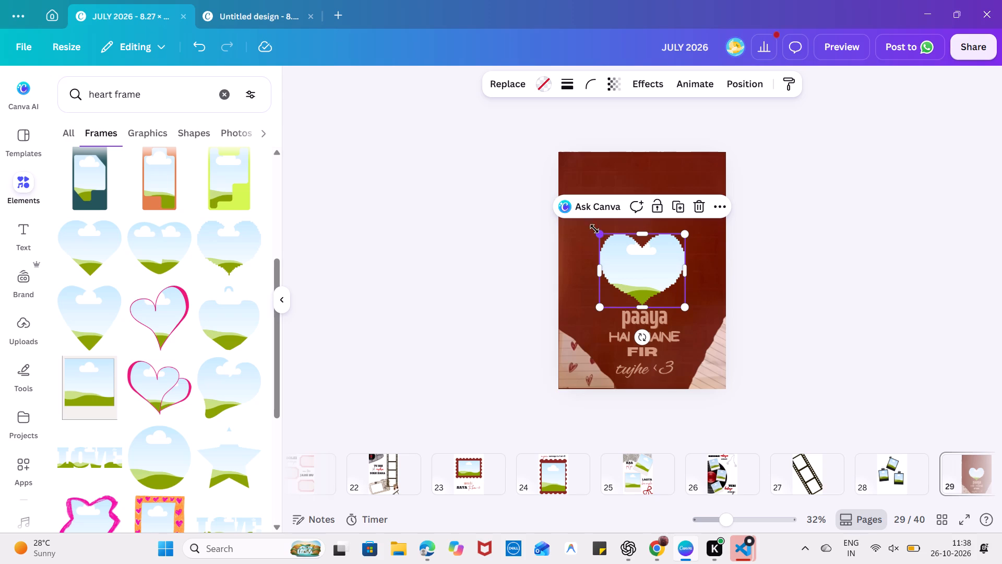
left_click_drag(594, 229, 569, 215)
left_click_drag(637, 242, 657, 218)
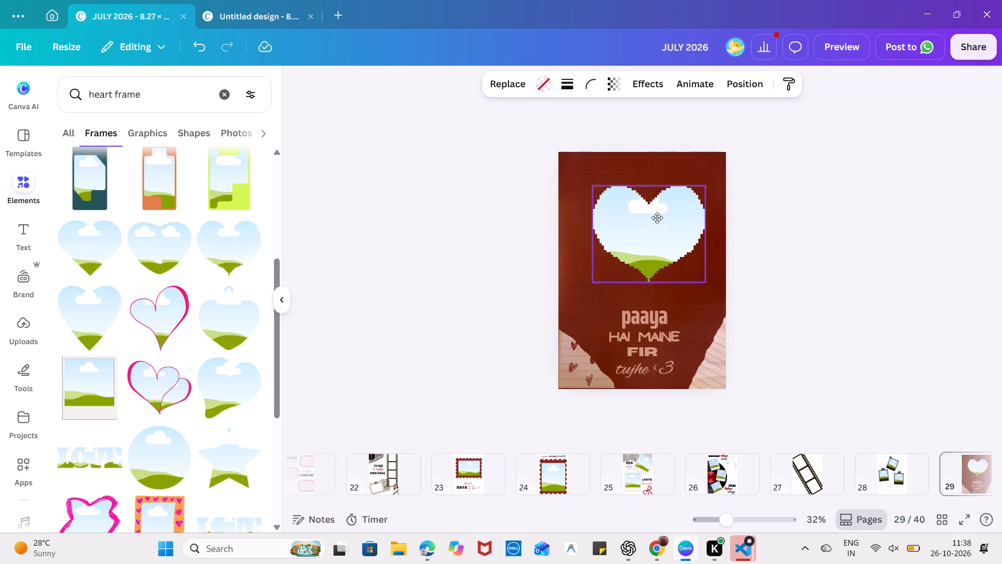
left_click_drag(657, 218, 649, 227)
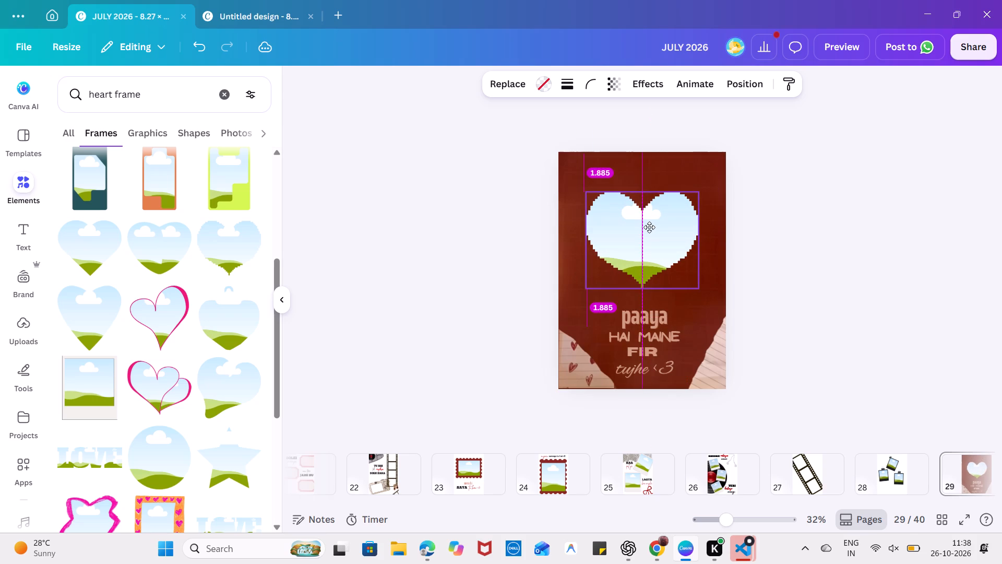
left_click_drag(649, 227, 651, 229)
left_click_drag(695, 196, 707, 176)
left_click_drag(672, 208, 663, 209)
left_click(782, 301)
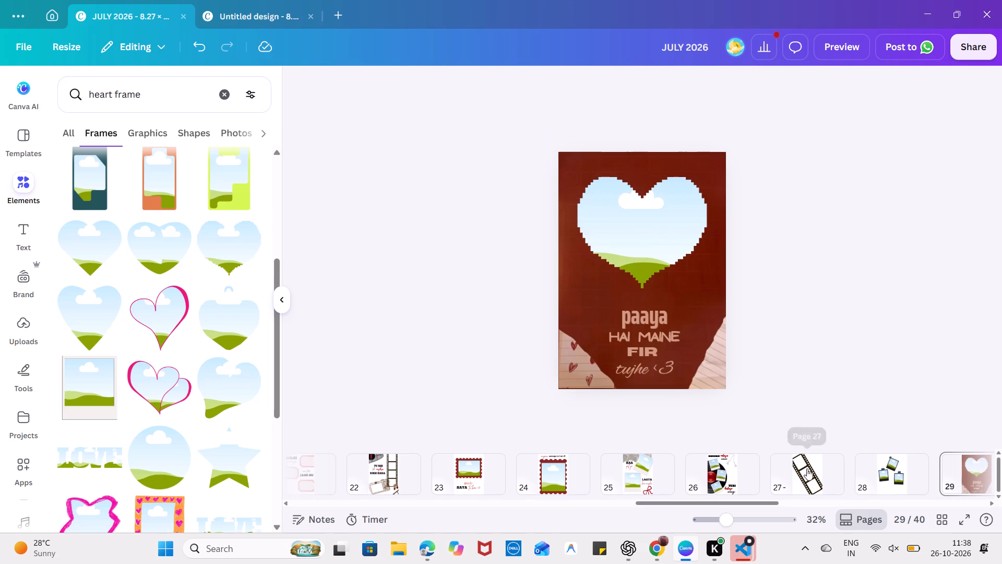
Move the red heart page from position 29 to position 26, ahead of the vinyl record page.
left_click(892, 465)
left_click(822, 465)
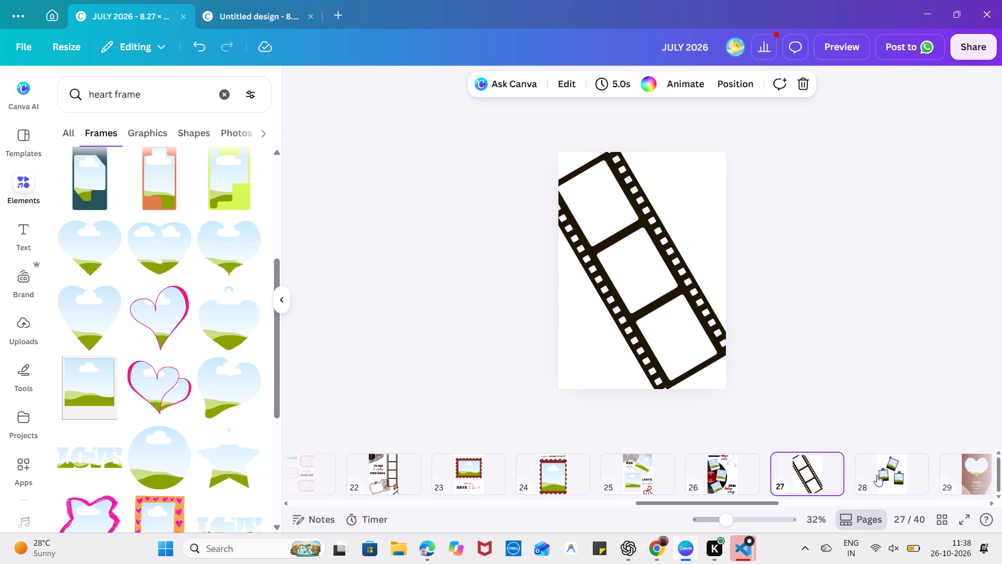
left_click_drag(974, 461, 655, 463)
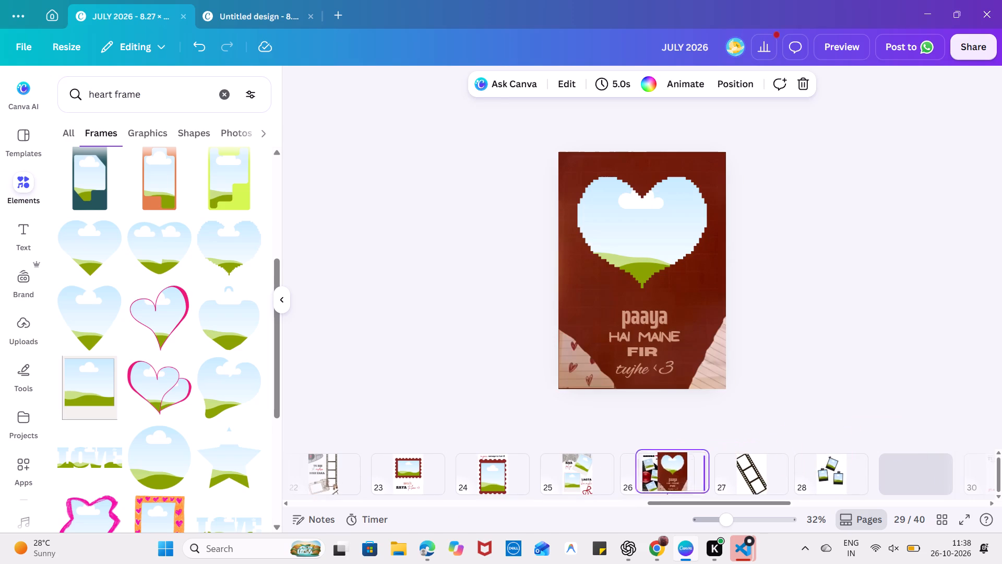
left_click_drag(655, 463, 627, 460)
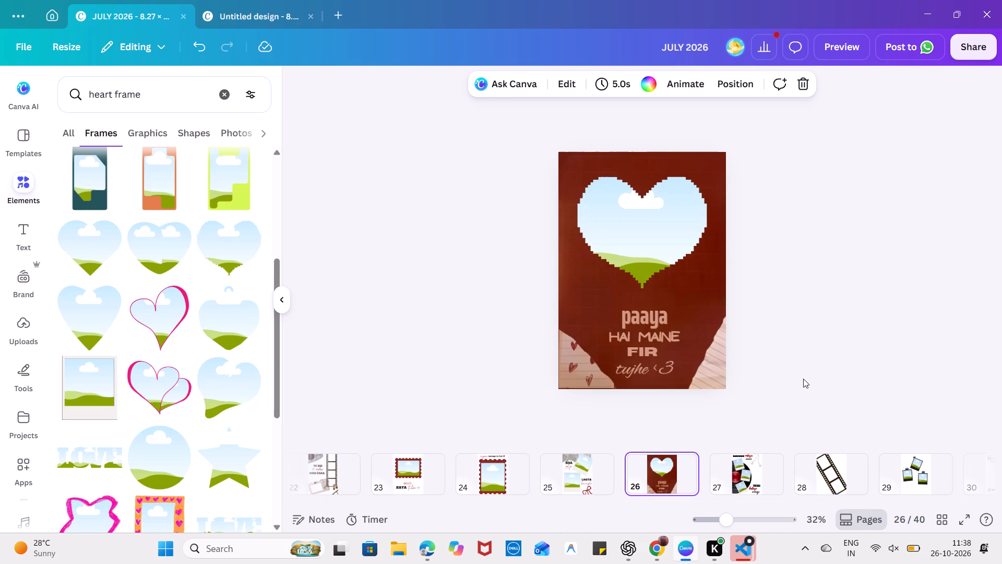
Check the neighbouring page 25 and move the red heart page to position 27, after the vinyl record page.
left_click(586, 477)
left_click(643, 474)
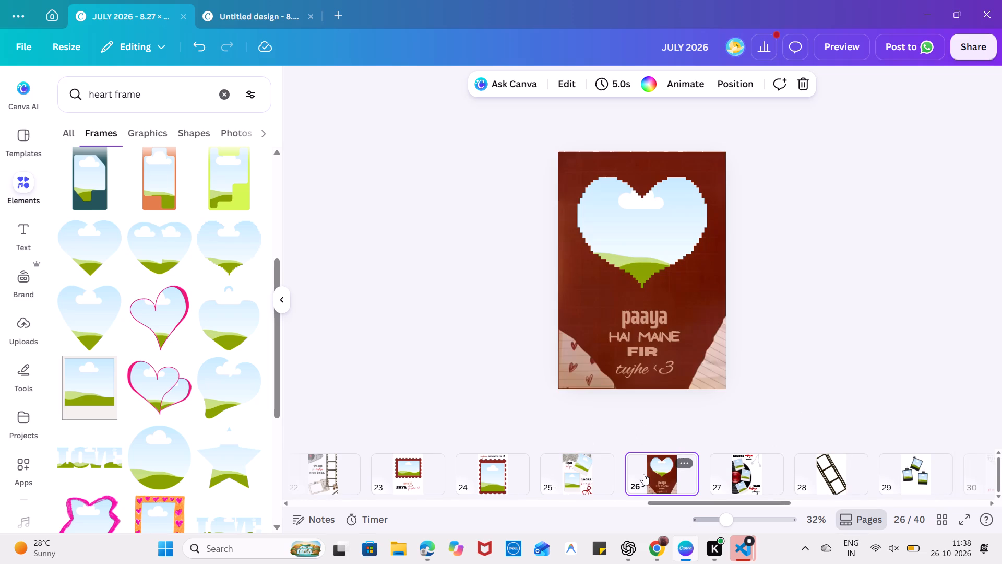
left_click(573, 478)
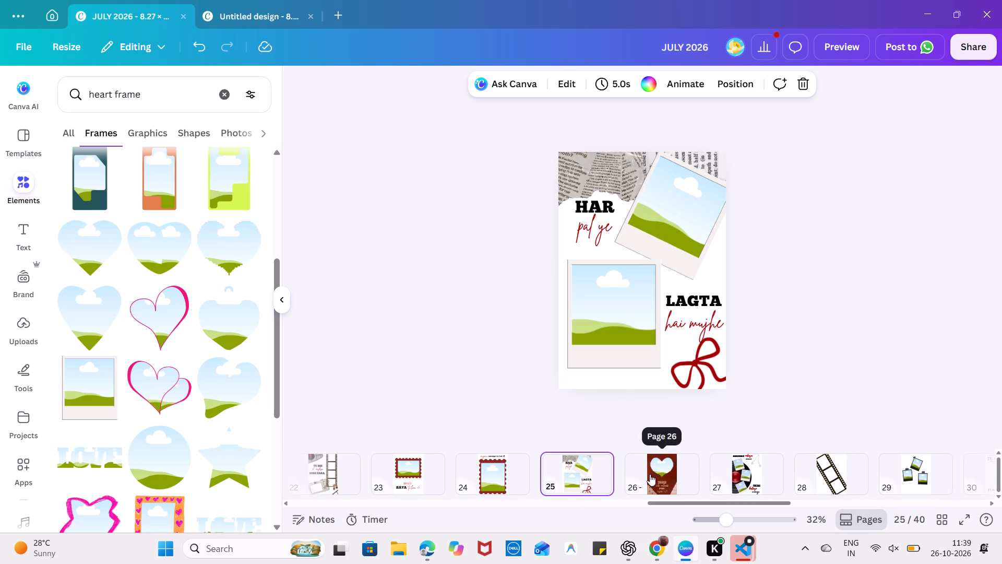
left_click(655, 474)
left_click_drag(662, 486, 674, 485)
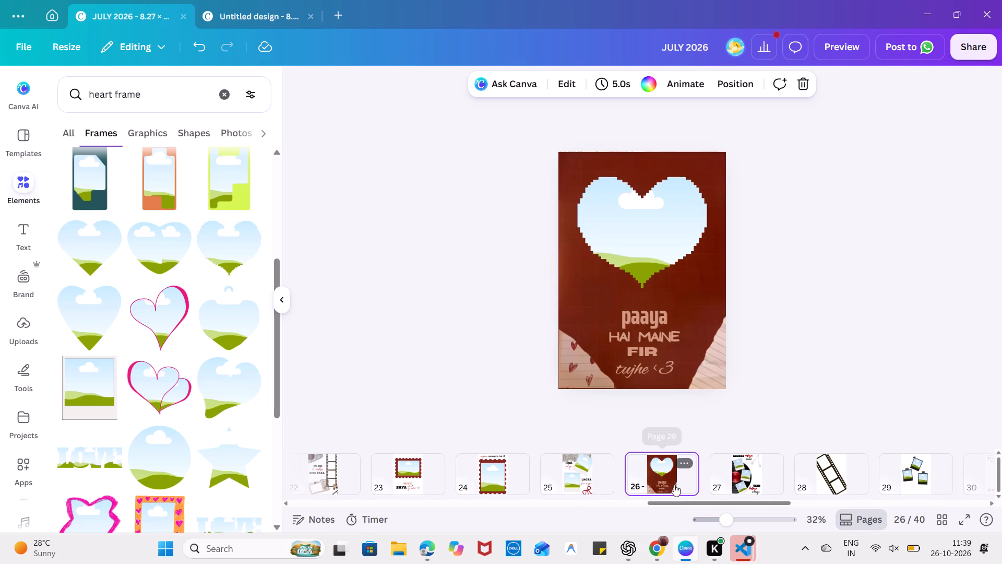
left_click_drag(674, 485, 771, 482)
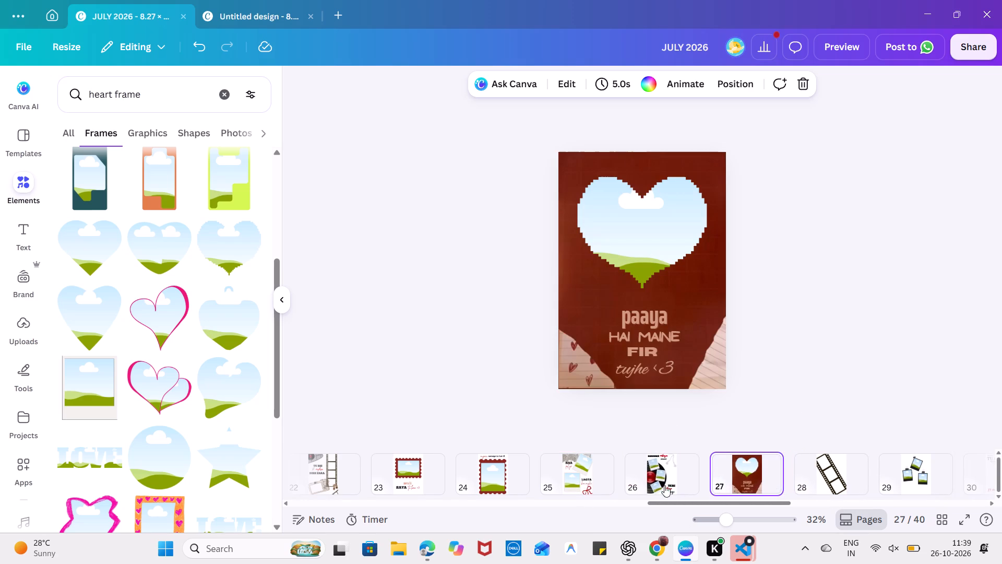
Review the layouts of pages 26 to 29, including the film strip on page 28, and return to page 27.
left_click(655, 483)
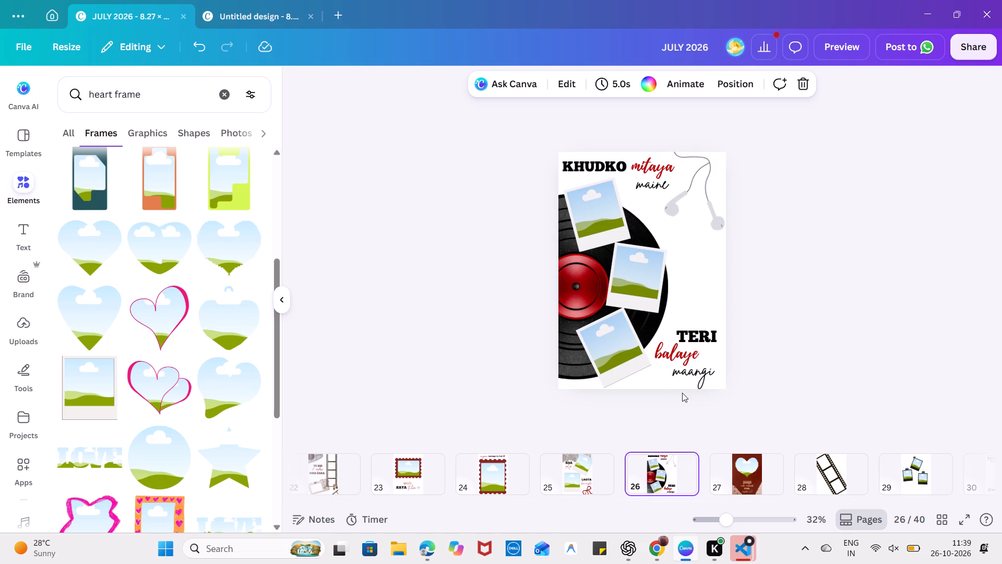
left_click(751, 464)
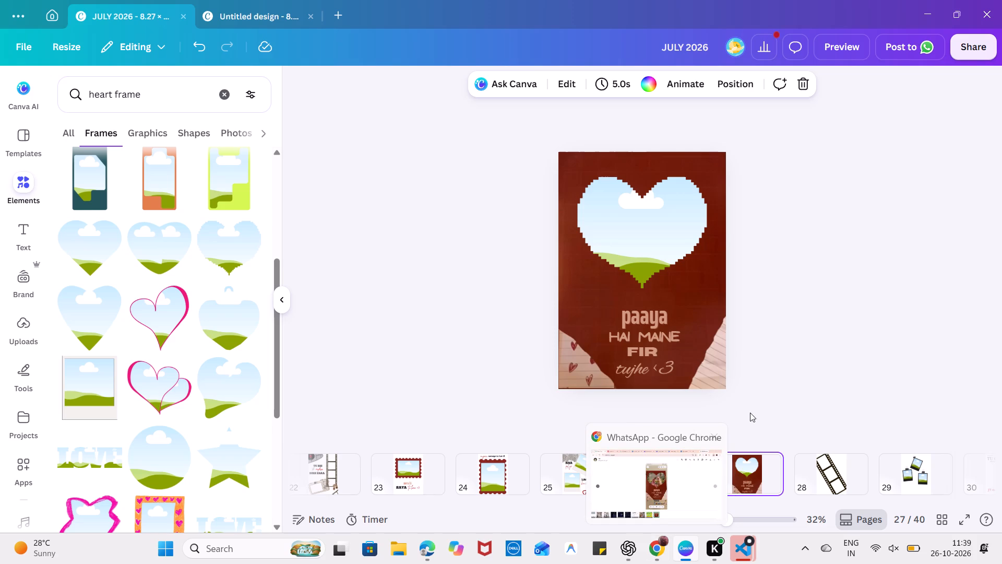
left_click(778, 387)
left_click(830, 462)
left_click_drag(762, 379, 535, 190)
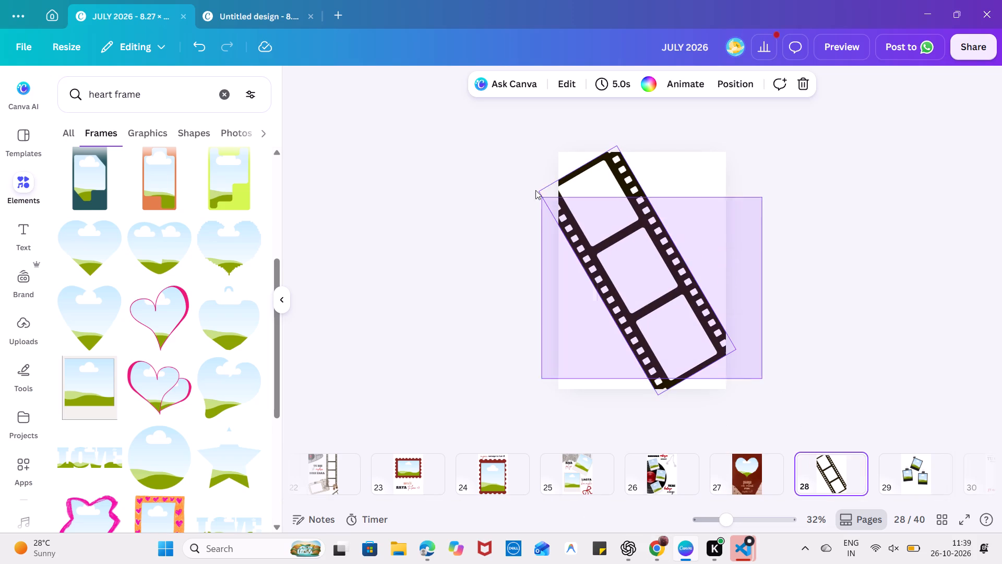
left_click_drag(535, 190, 517, 160)
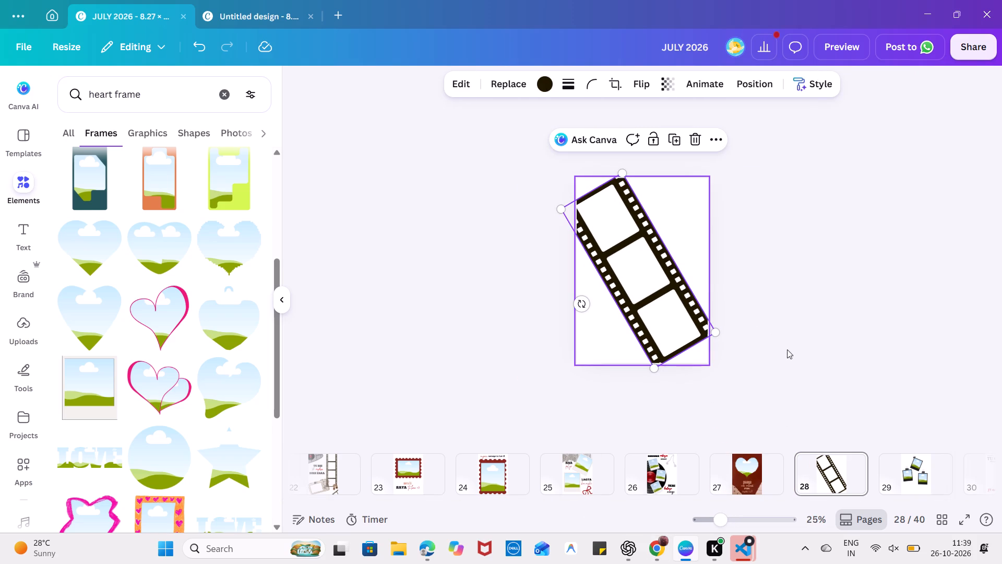
left_click(909, 476)
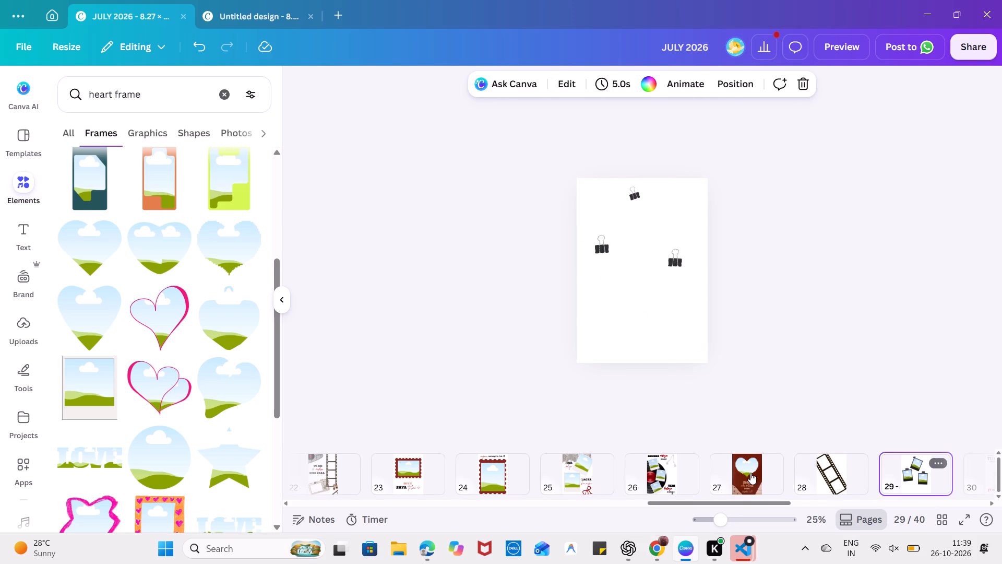
left_click(750, 473)
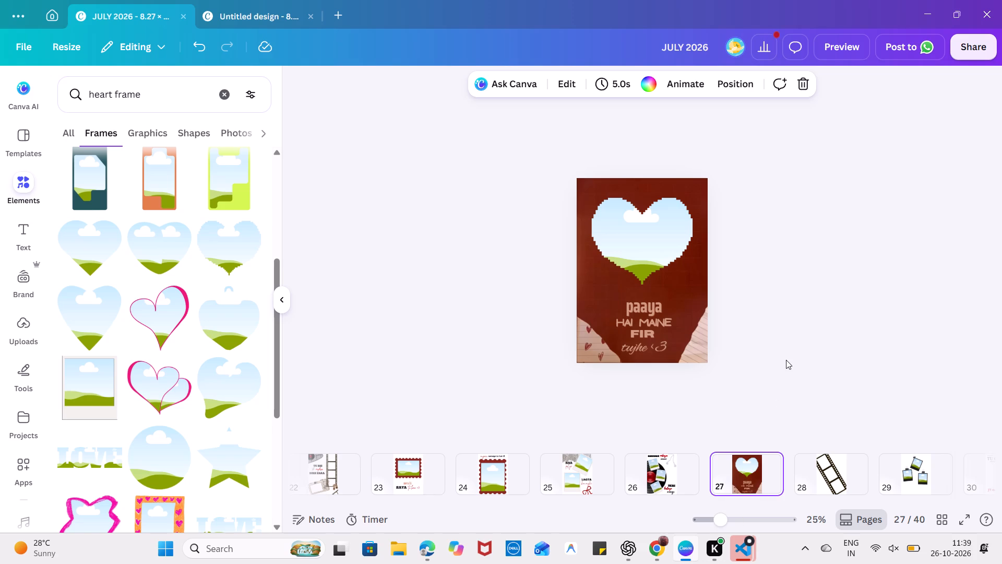
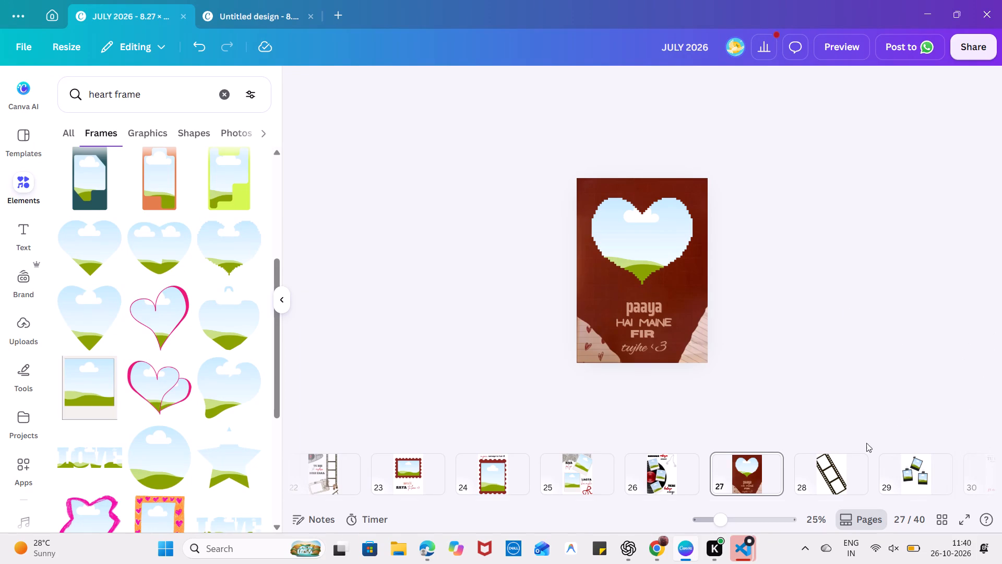
Delete the slanted film strip graphic from page 28.
left_click(833, 468)
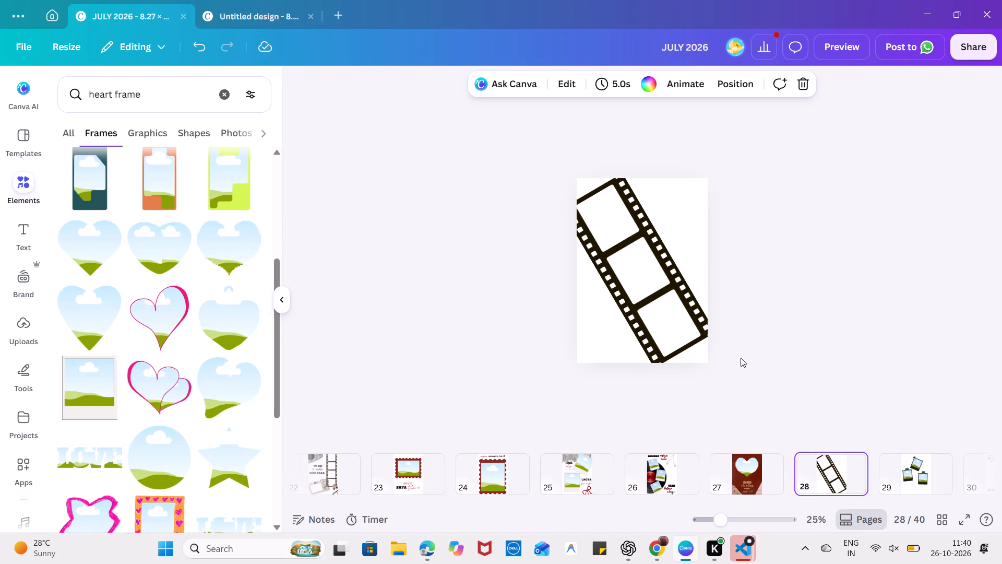
left_click_drag(738, 358, 557, 194)
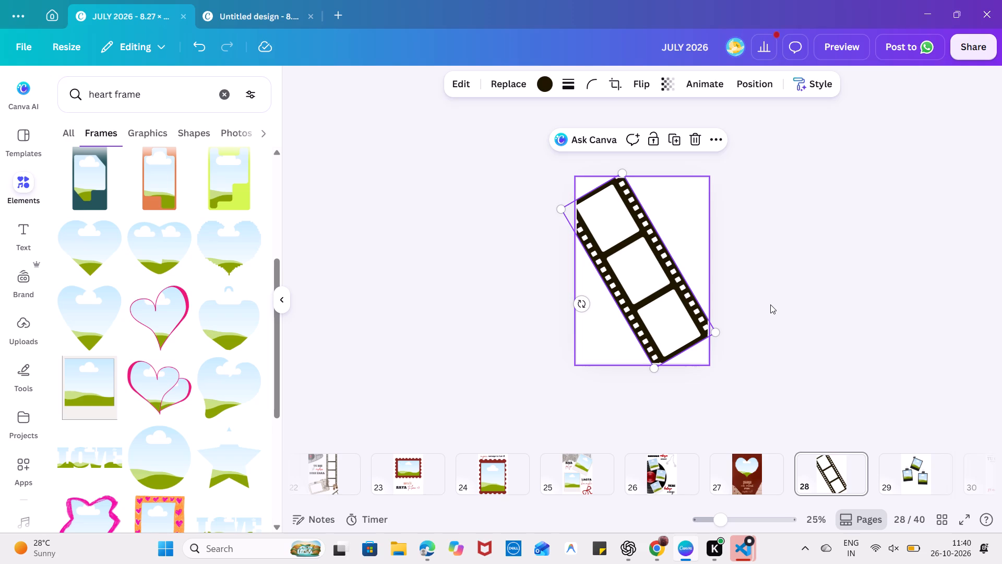
key("Delete")
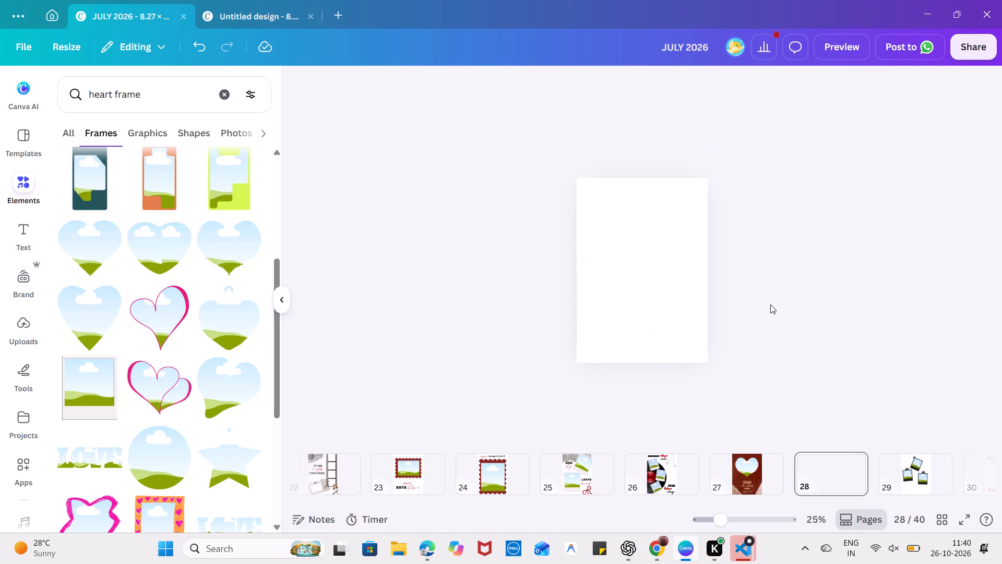
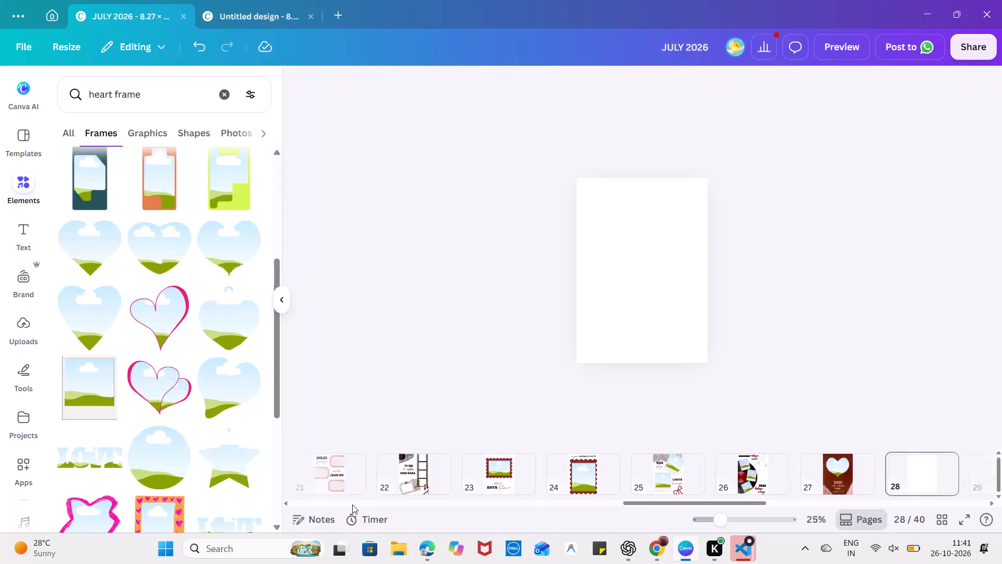
Review the layouts of pages 21 to 28 one after another.
left_click(593, 474)
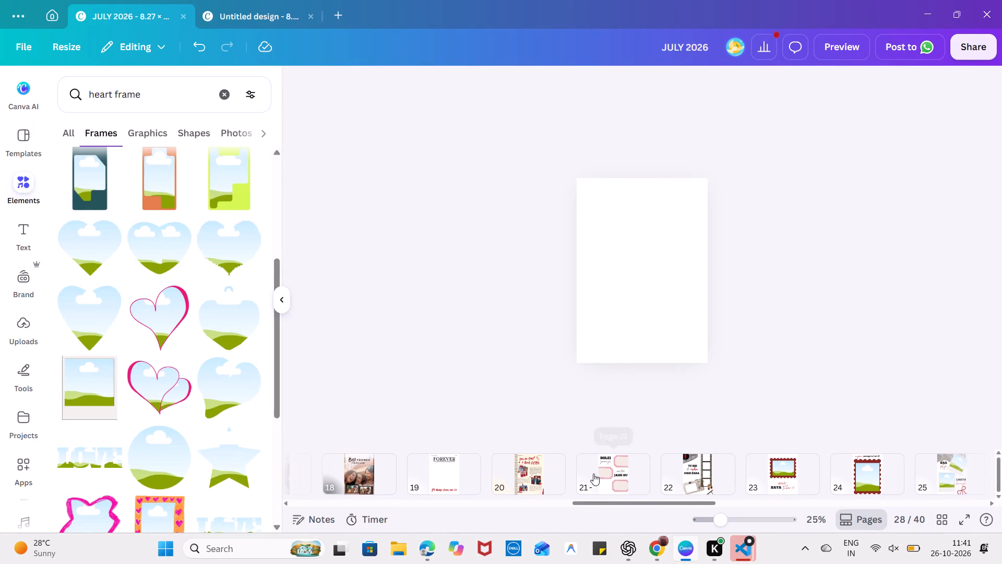
scroll(593, 474, "left", 2)
left_click(593, 474)
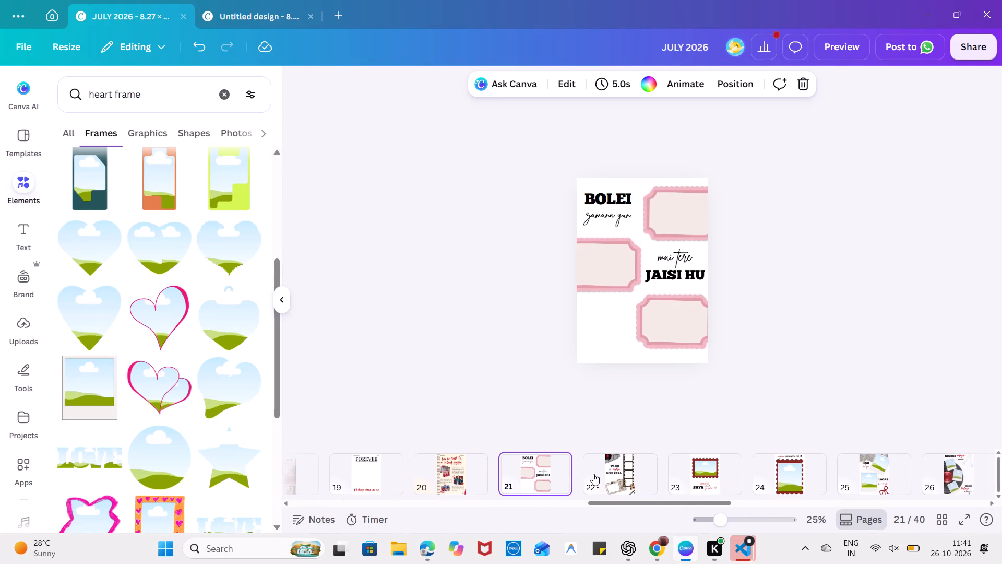
left_click(706, 475)
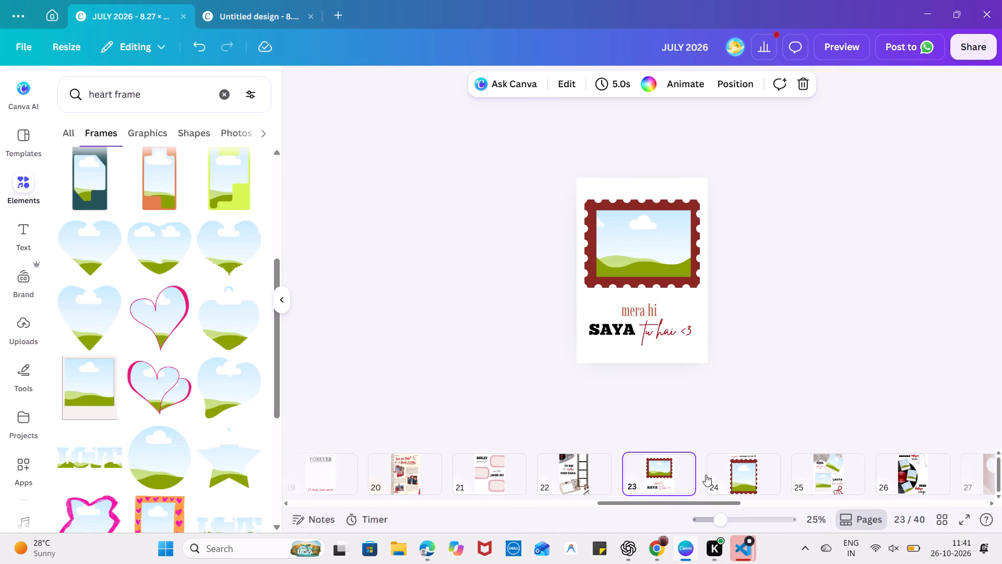
left_click(497, 463)
left_click(565, 467)
scroll(565, 467, "left", 1)
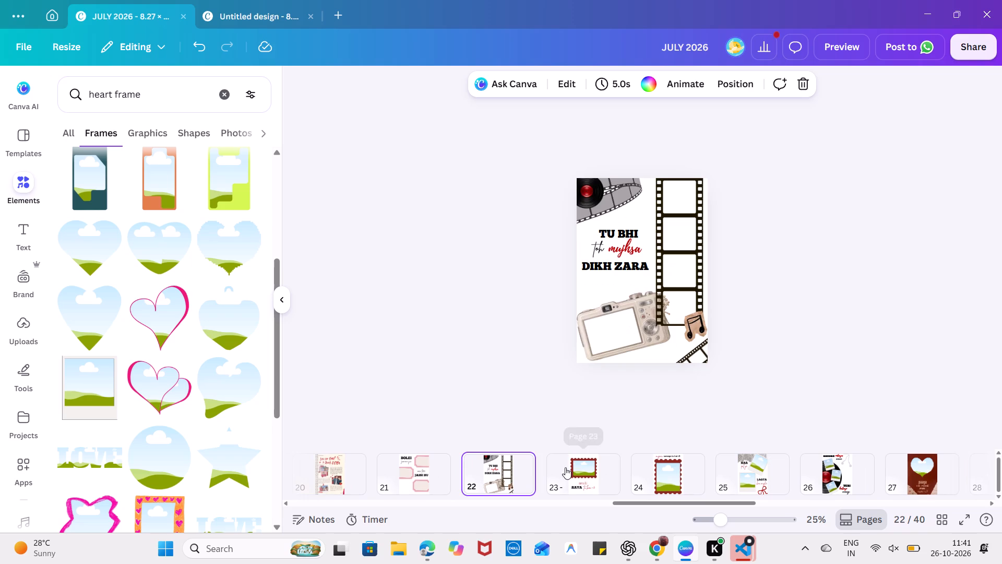
left_click(578, 468)
left_click(647, 474)
scroll(647, 474, "left", 1)
left_click(682, 466)
left_click(753, 481)
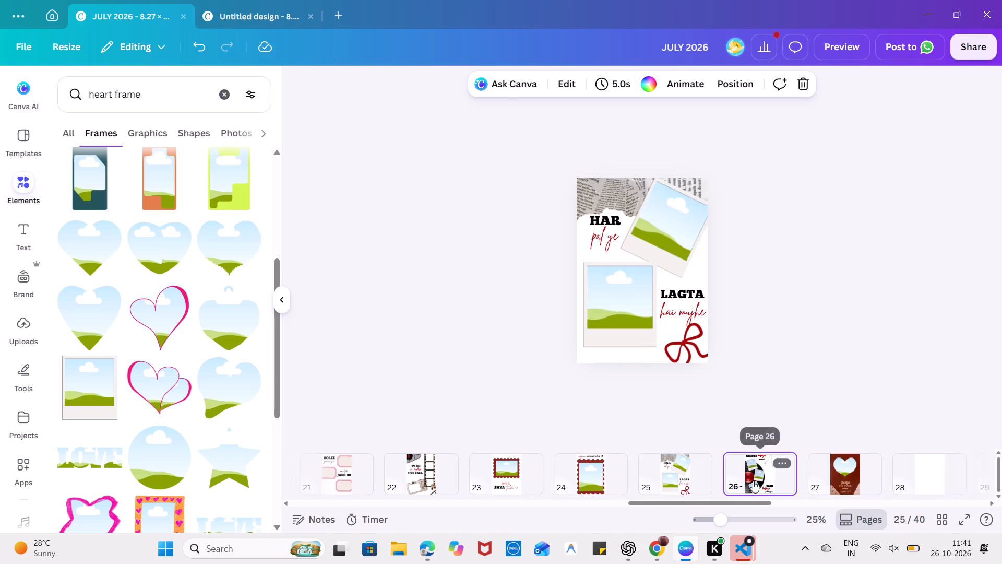
scroll(753, 481, "left", 2)
left_click(667, 477)
left_click(749, 481)
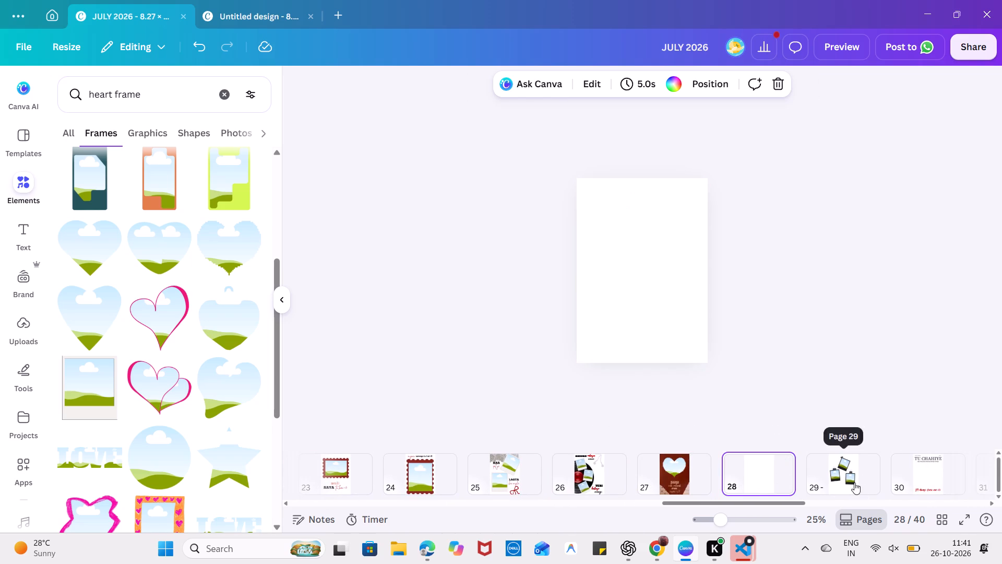
Move the page with the three clipped polaroid frames ahead of the blank page, to position 28.
left_click_drag(838, 477, 719, 479)
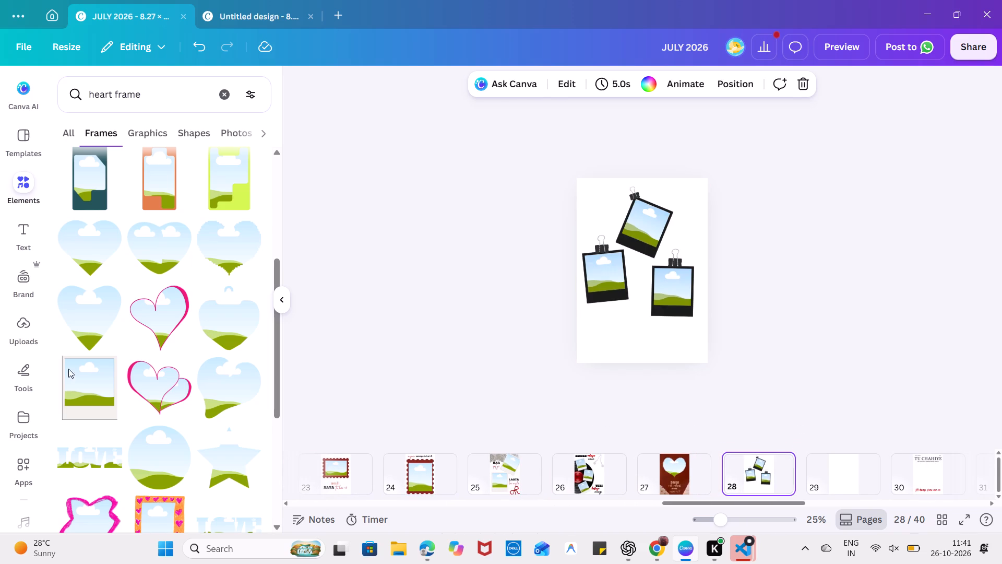
Search all elements for "straight line" and add the first black line graphic to page 28.
left_click_drag(152, 101, 61, 96)
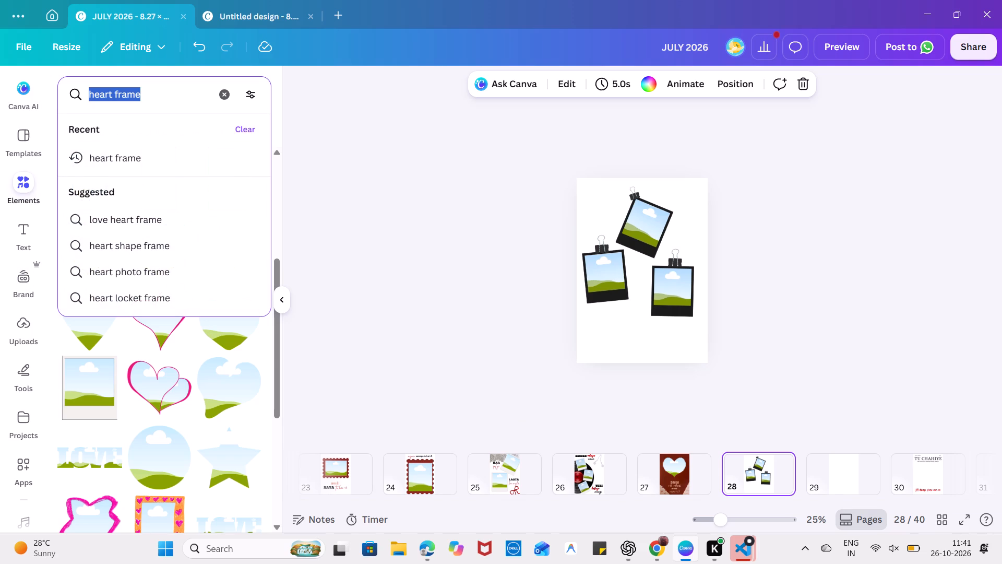
left_click_drag(61, 96, 59, 94)
type("straight line")
key("Return")
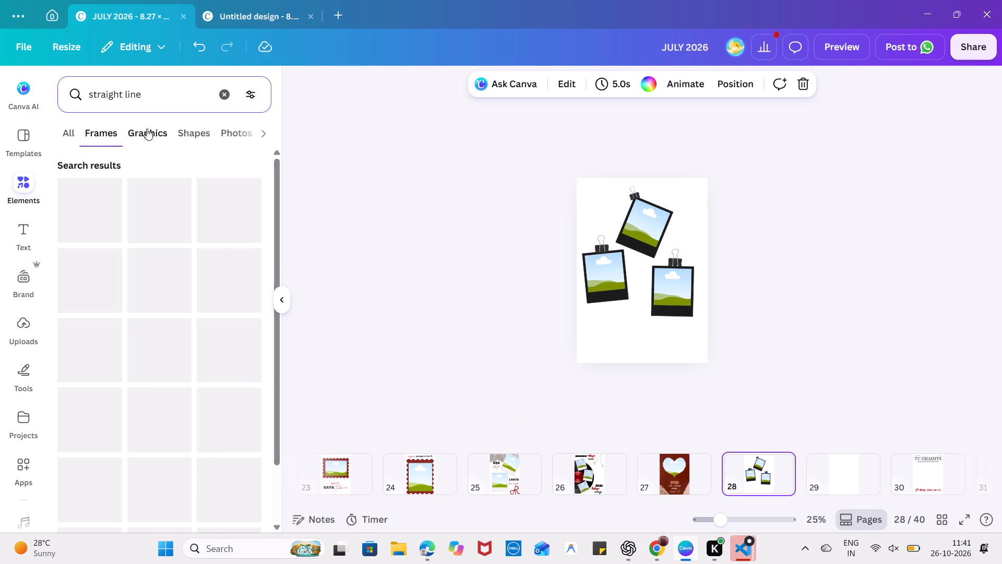
left_click(62, 132)
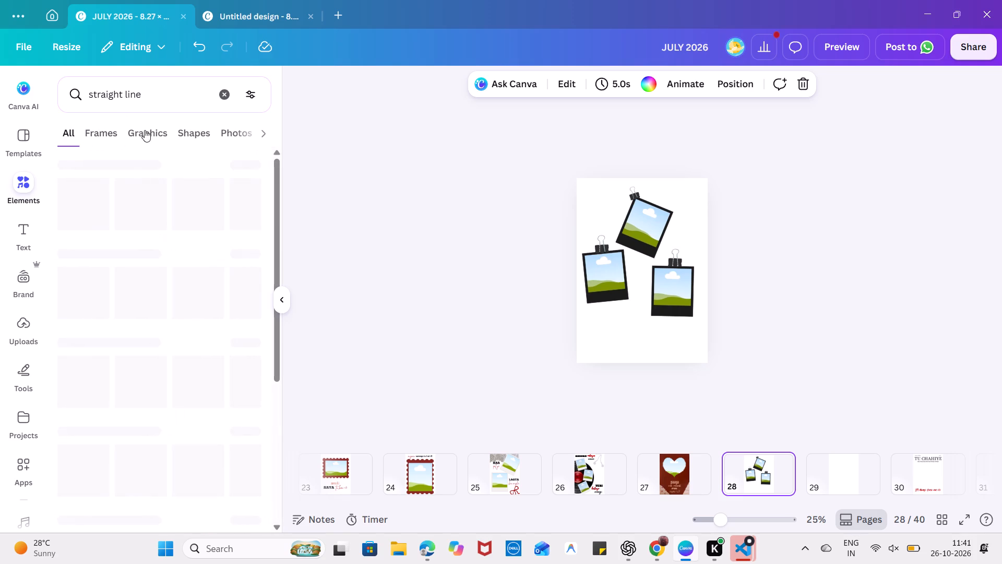
left_click(76, 198)
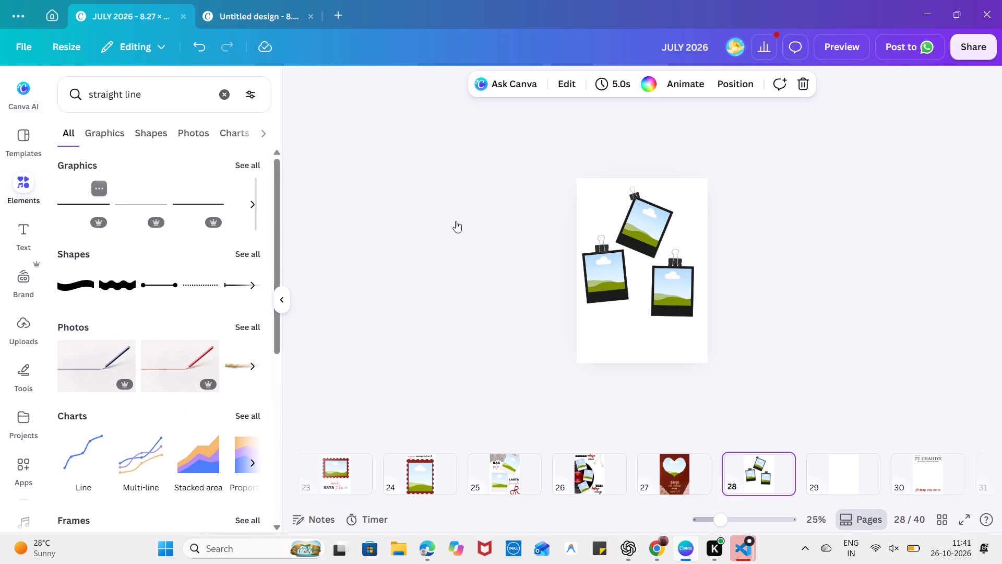
Turn the line vertical and fit it from the page's top edge to the left polaroid's clip, about 3.9 long.
left_click_drag(631, 302, 563, 234)
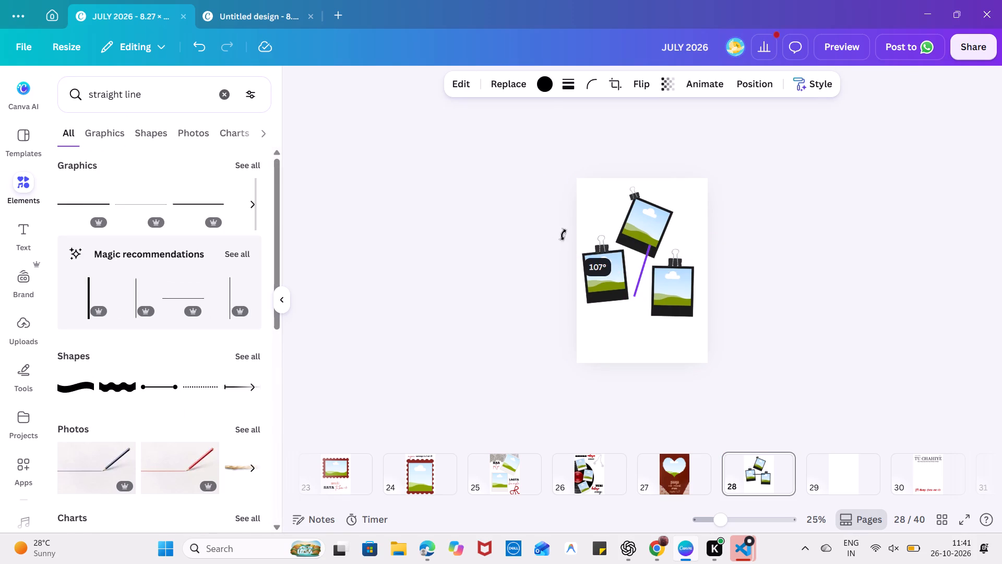
left_click_drag(563, 234, 557, 256)
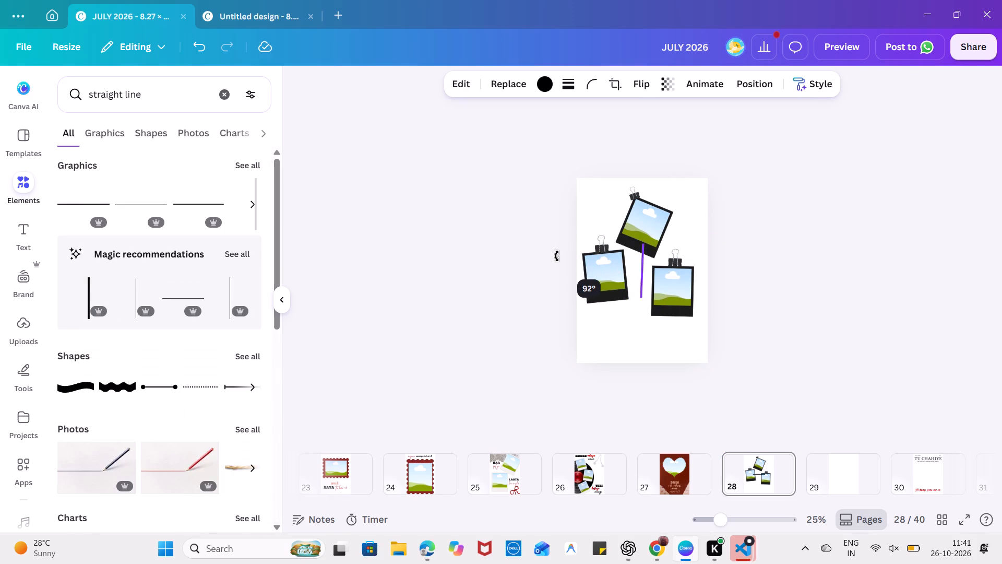
left_click_drag(557, 256, 557, 258)
left_click_drag(640, 263, 601, 194)
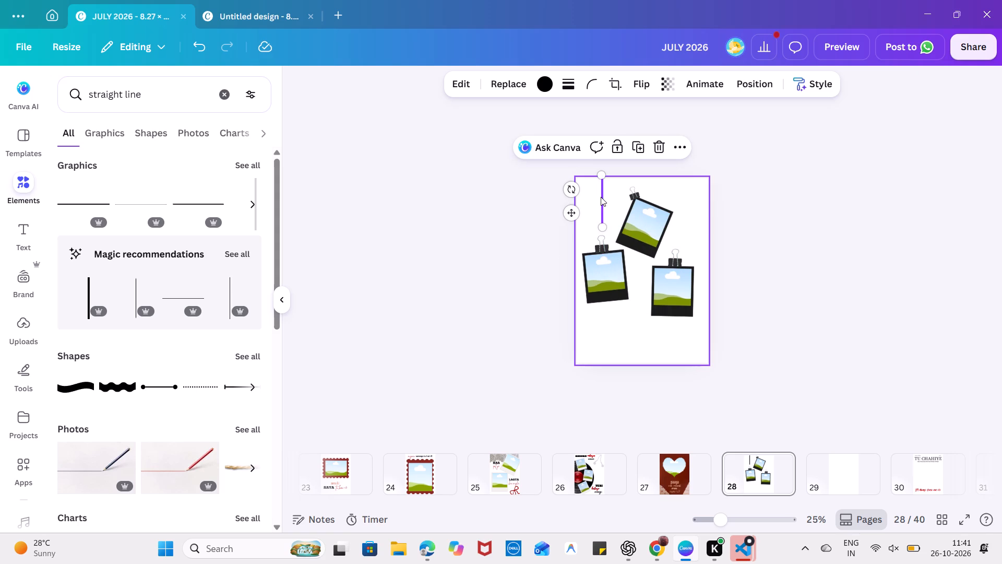
left_click_drag(603, 226, 604, 234)
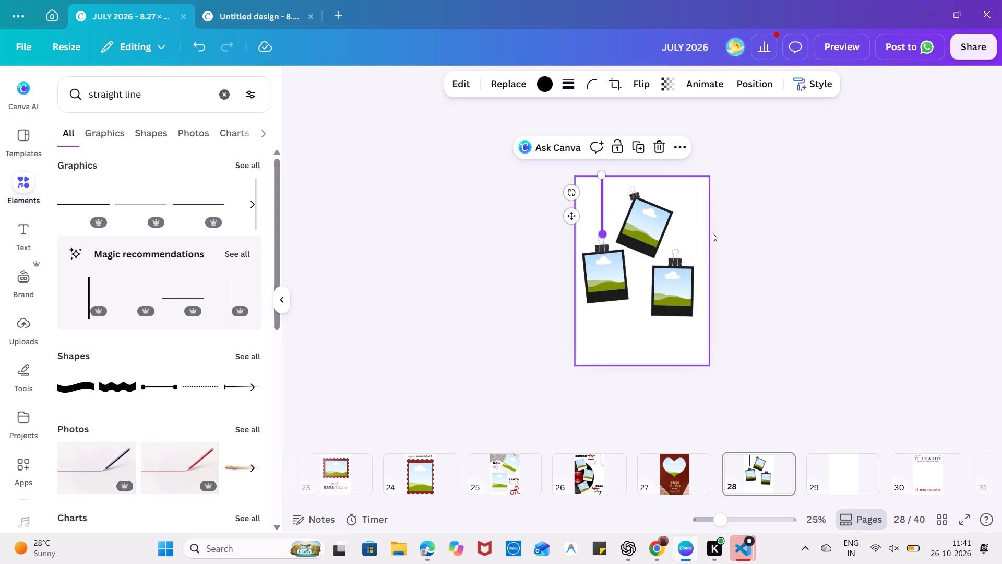
left_click(749, 236)
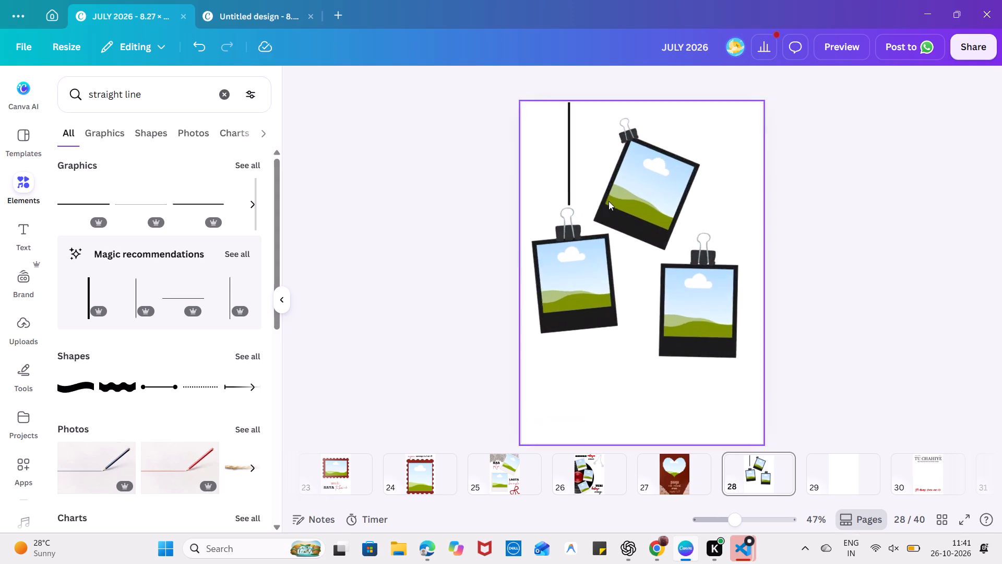
left_click(532, 179)
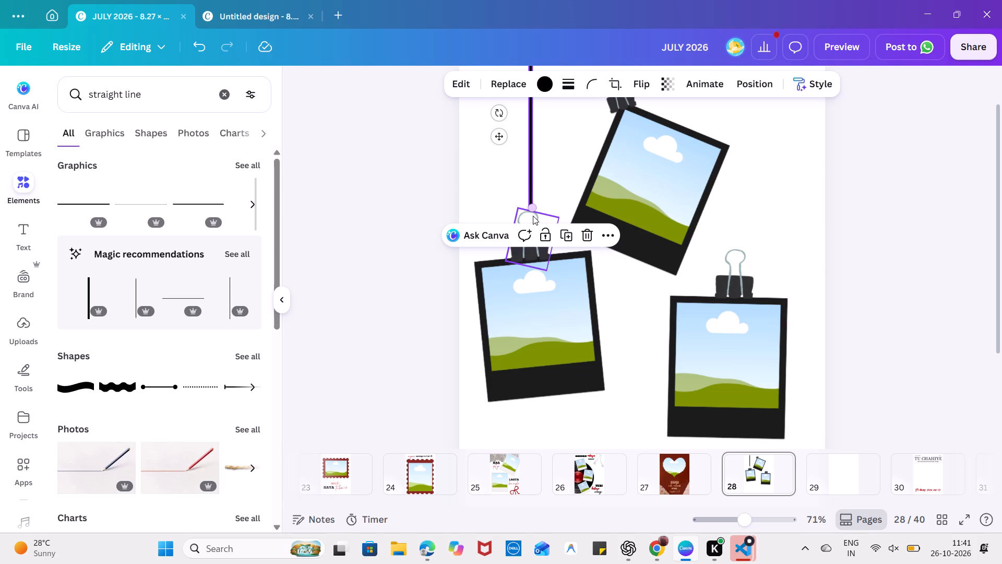
left_click_drag(533, 207, 533, 214)
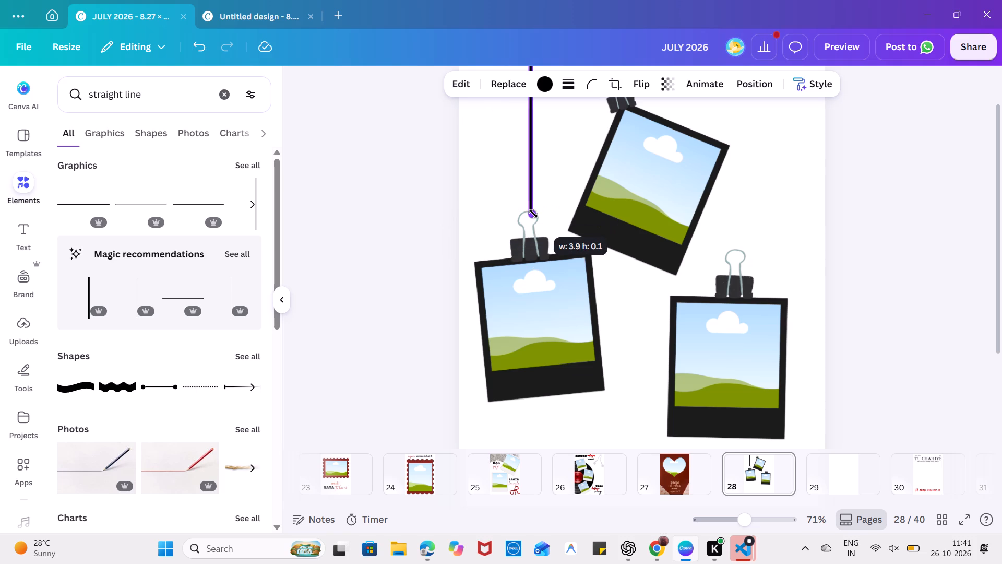
left_click_drag(533, 214, 533, 212)
left_click(568, 178)
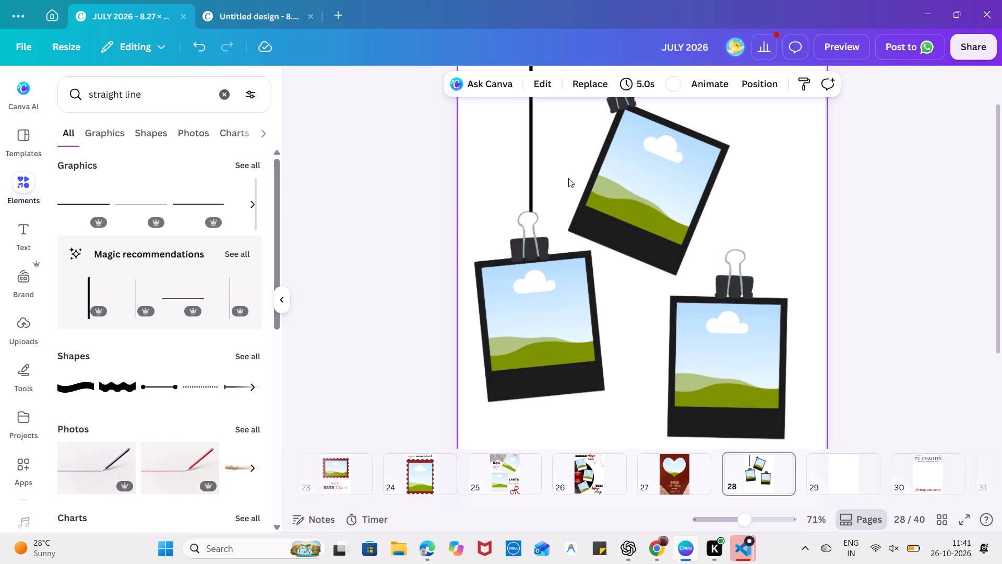
left_click(530, 166)
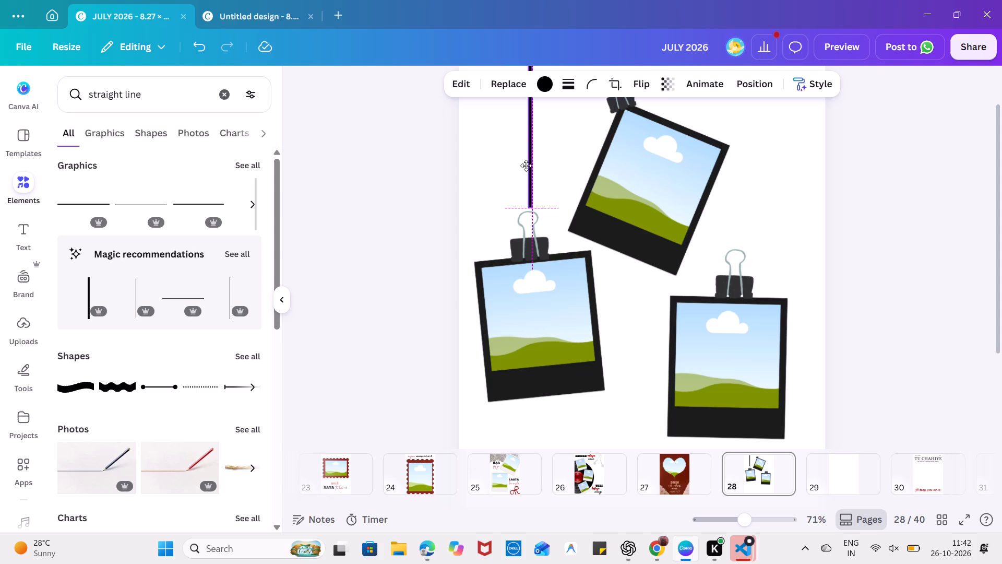
left_click(548, 177)
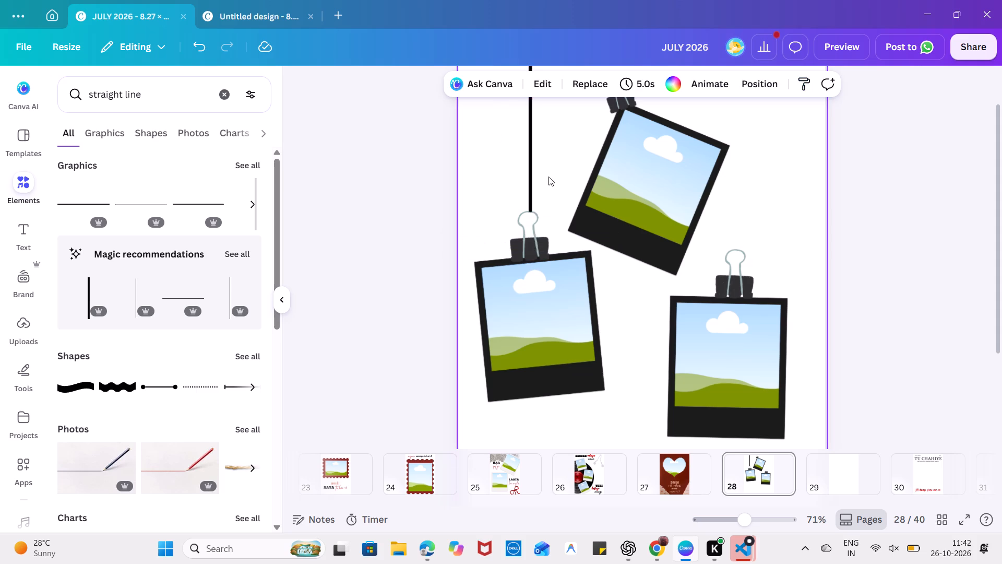
Slightly shrink the left polaroid's binder clip and position it so its loop hangs from the end of the vertical line.
scroll(548, 177, "up", 2)
left_click_drag(517, 290, 521, 290)
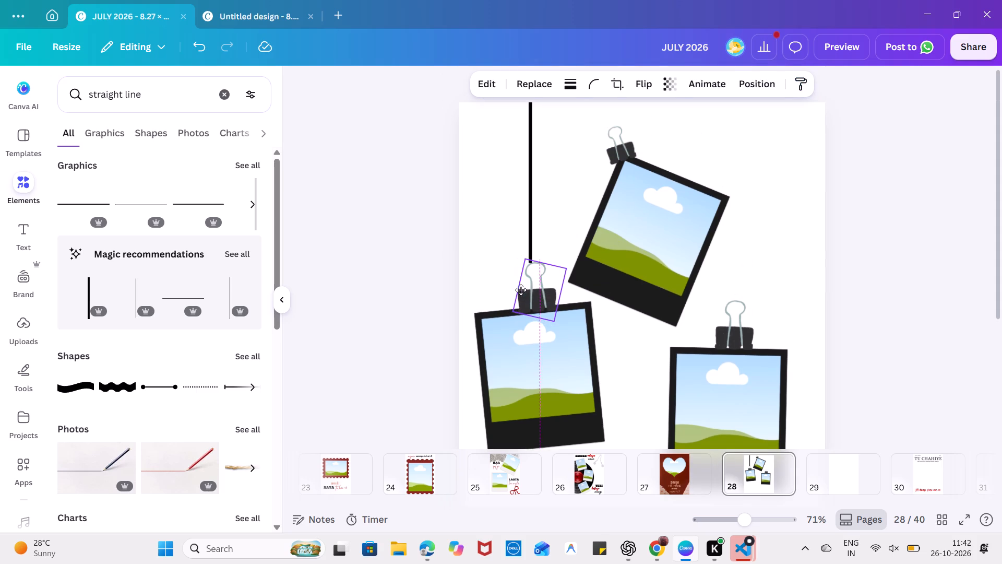
left_click_drag(521, 290, 519, 289)
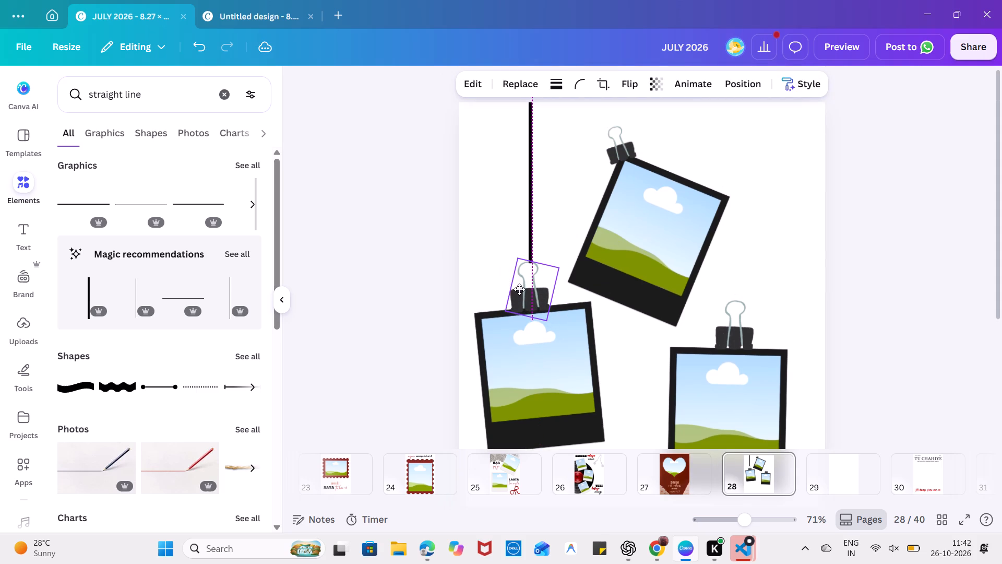
left_click_drag(519, 289, 520, 290)
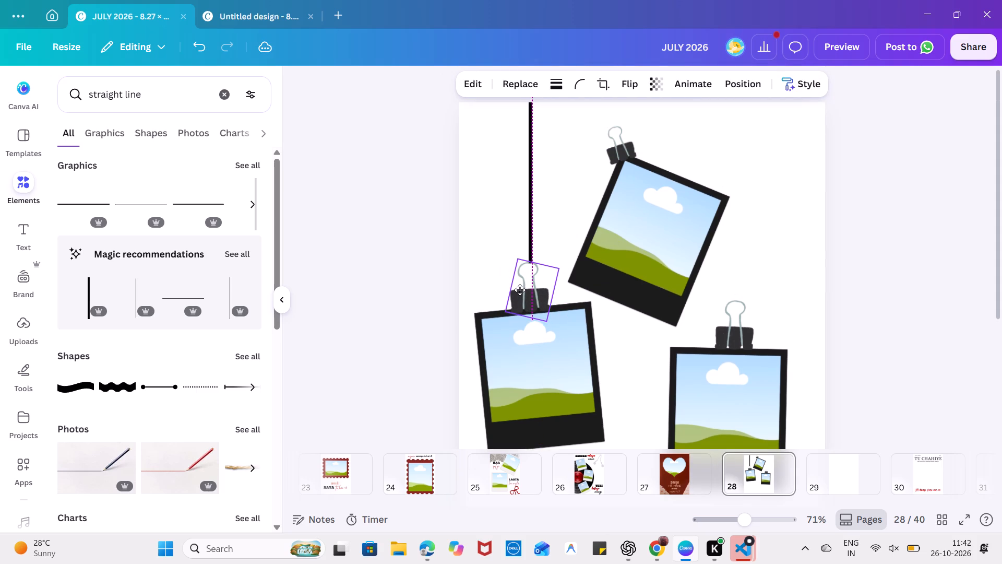
left_click_drag(520, 290, 522, 290)
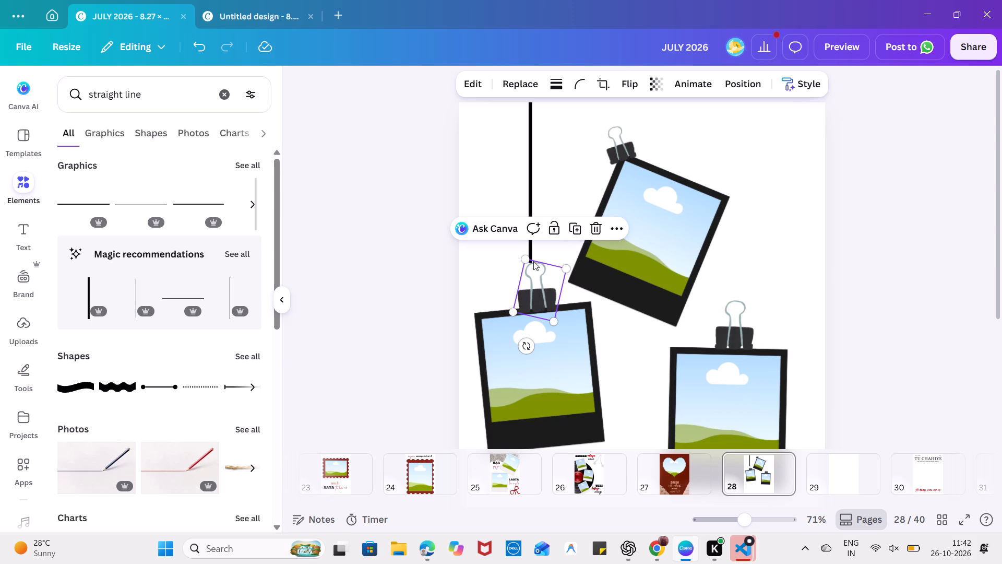
left_click(526, 260)
left_click_drag(539, 284, 539, 284)
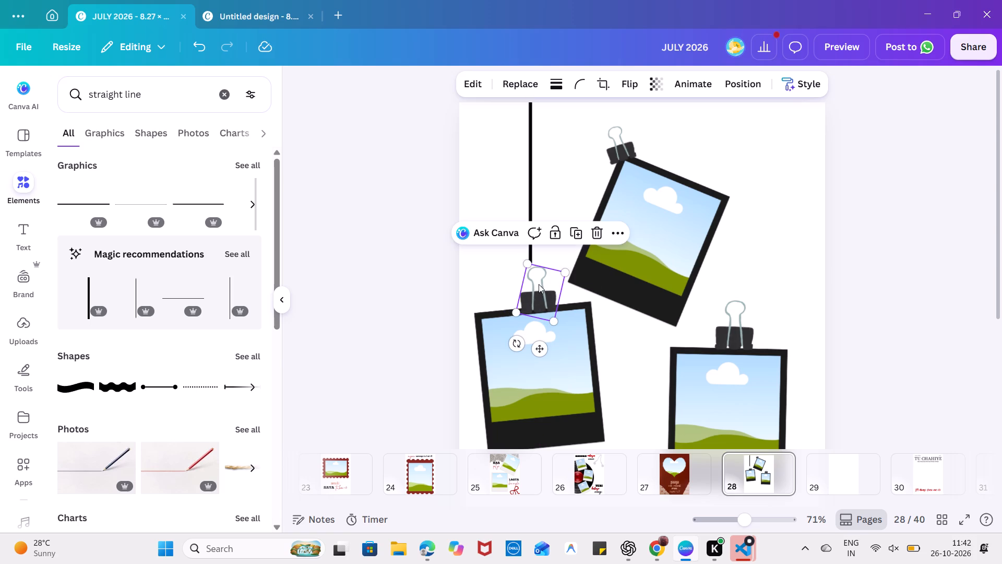
left_click_drag(539, 284, 533, 280)
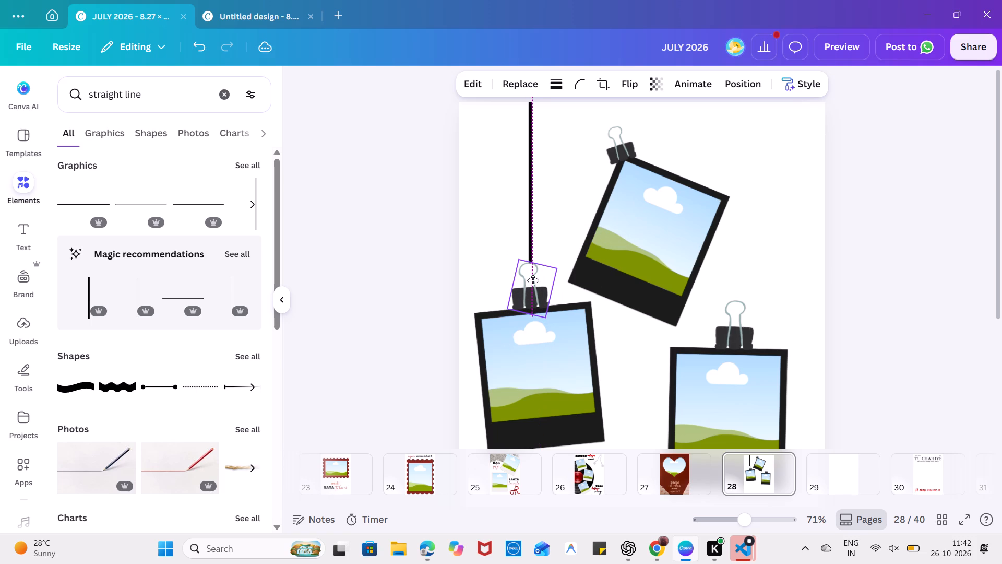
left_click_drag(533, 280, 534, 281)
left_click_drag(534, 281, 533, 280)
left_click(687, 301)
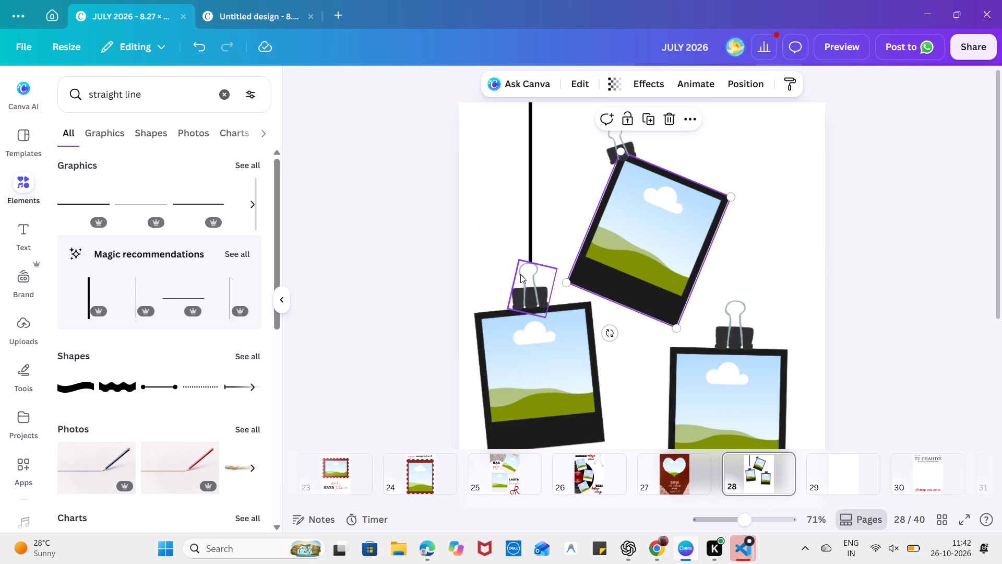
left_click(520, 274)
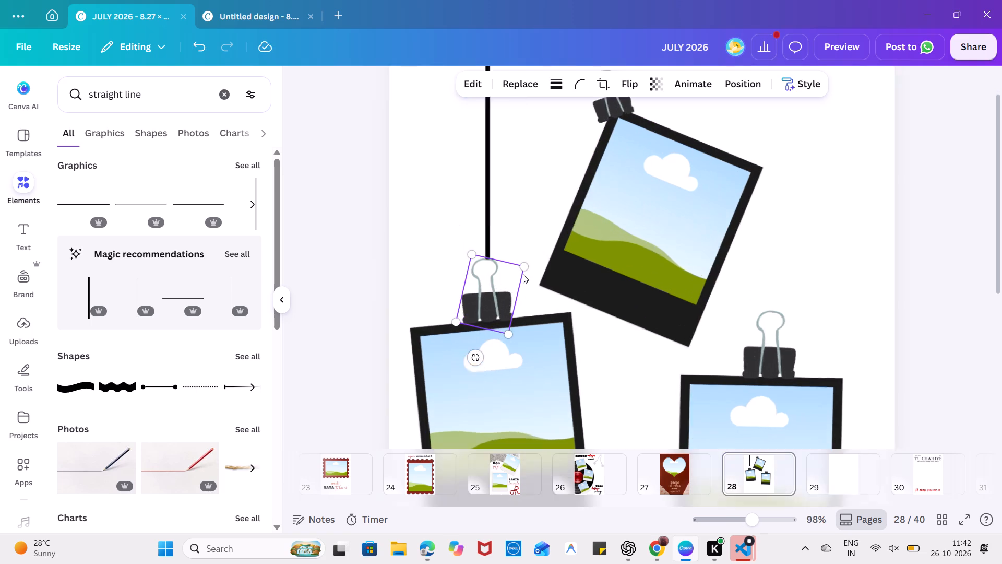
left_click(458, 274)
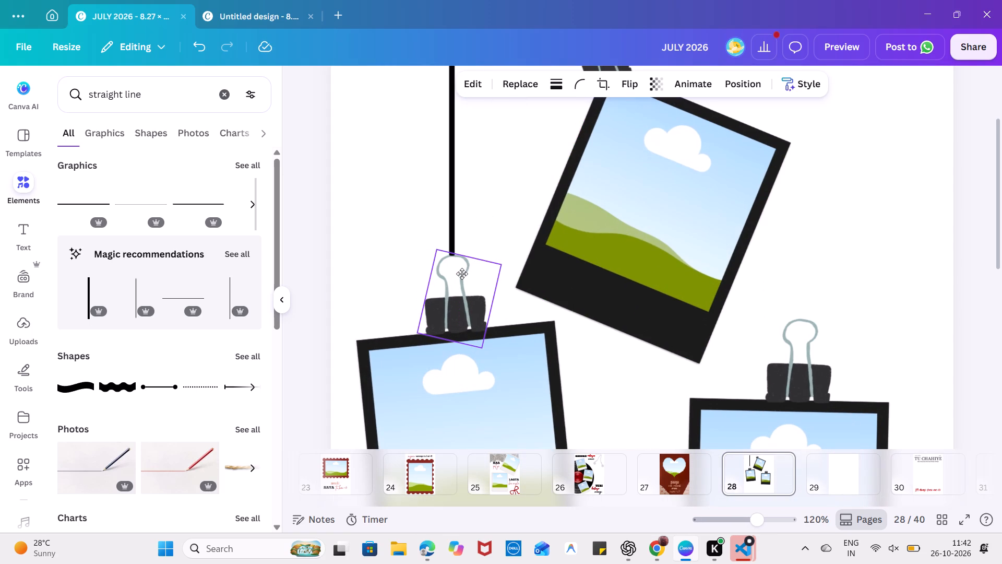
left_click(514, 240)
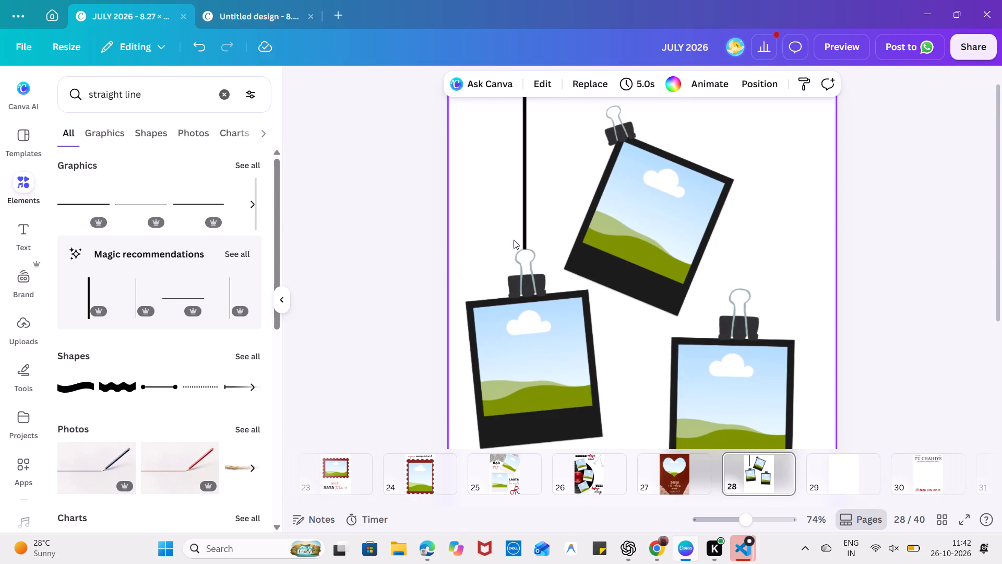
Add the first black line graphic from the straight line results to page 28 again and rotate it vertical.
scroll(594, 222, "up", 1)
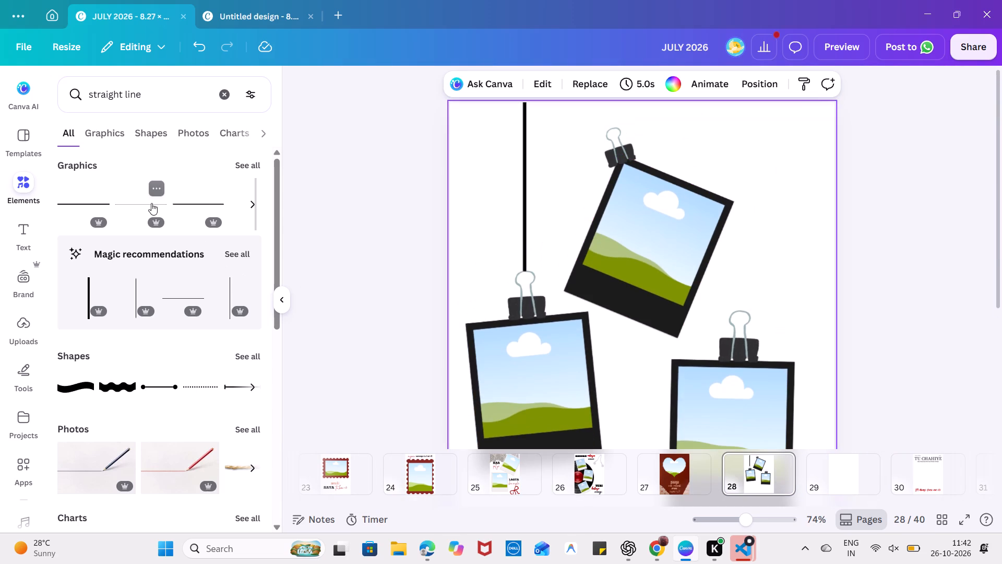
left_click(95, 200)
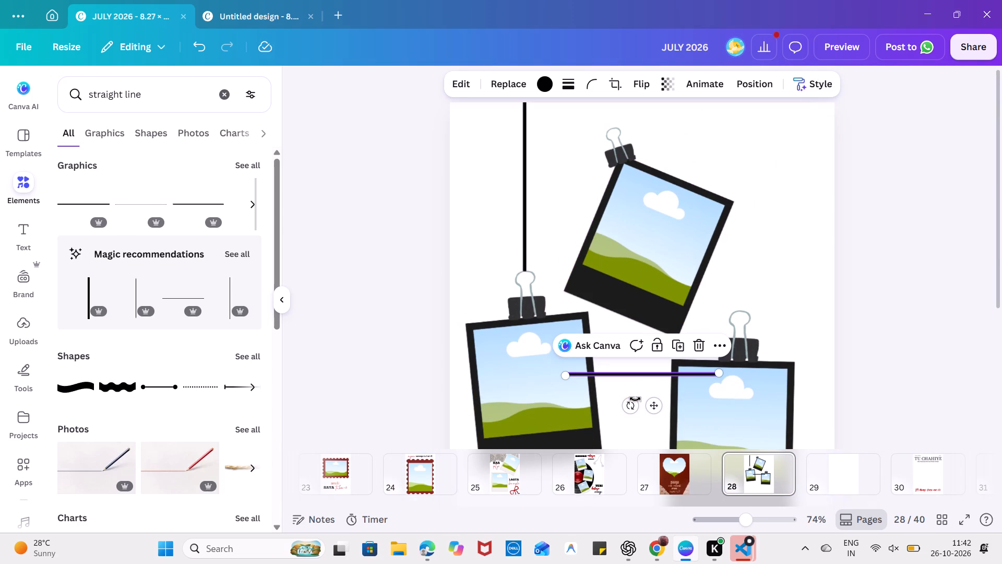
left_click_drag(635, 399, 692, 323)
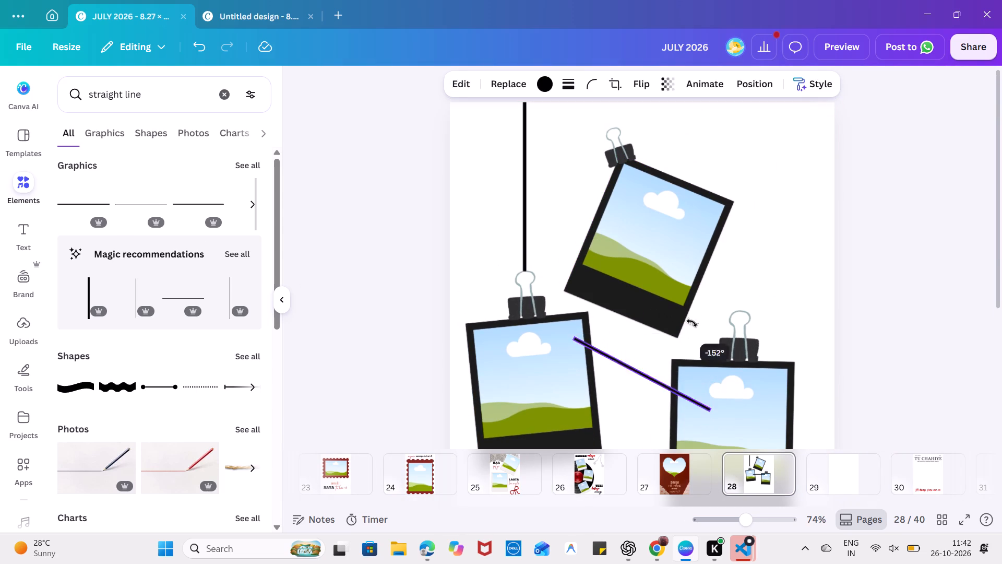
left_click_drag(692, 323, 701, 386)
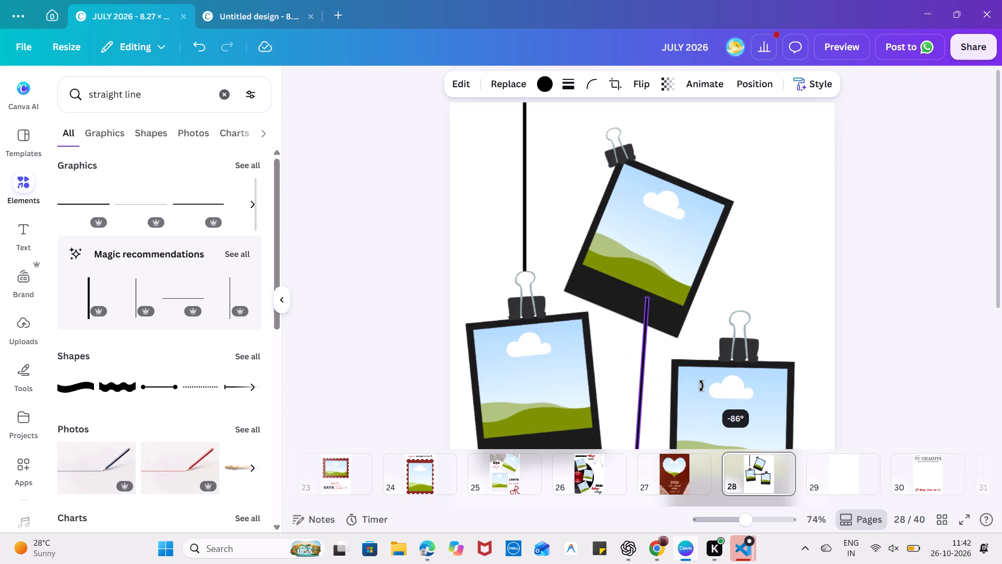
left_click_drag(701, 386, 702, 384)
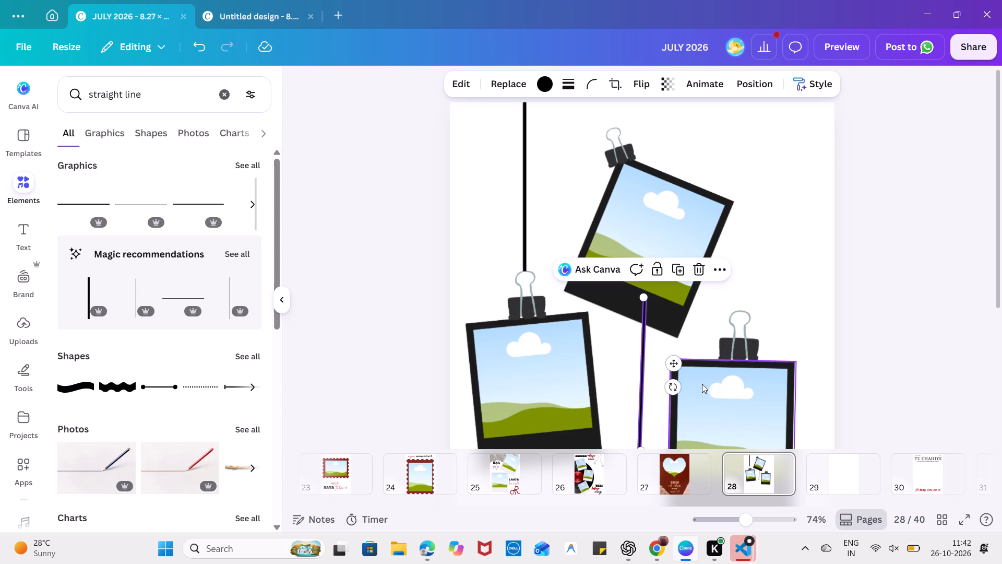
left_click(678, 387)
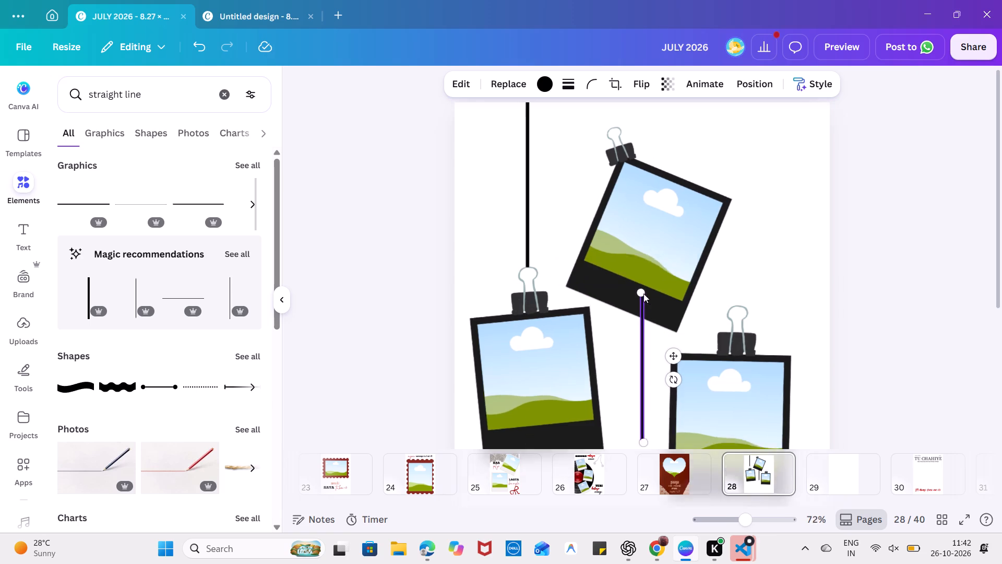
Move the new vertical line so its lower end meets the middle polaroid's clip and its upper part runs off the page top.
left_click_drag(641, 345, 655, 294)
left_click_drag(643, 270, 625, 64)
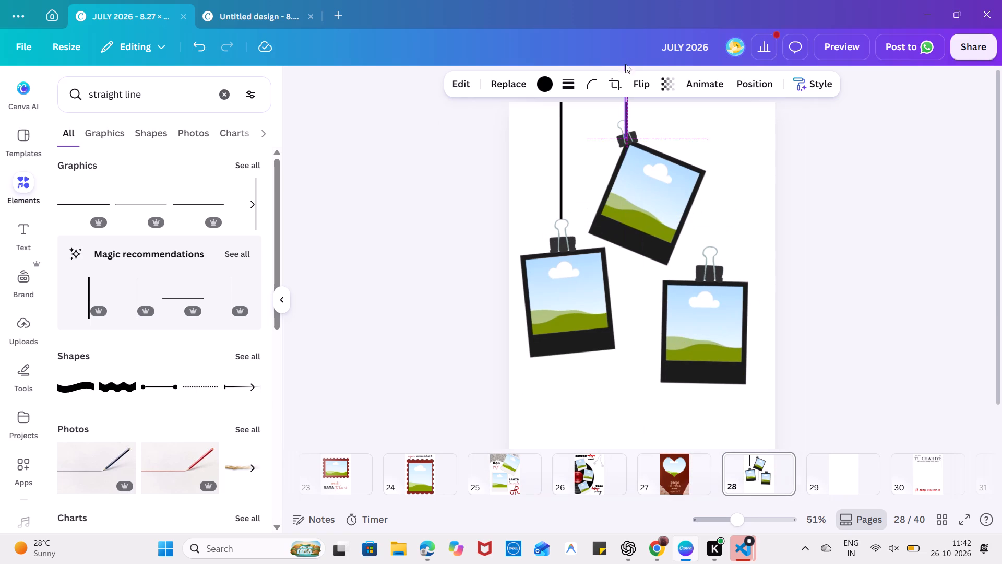
left_click_drag(625, 64, 625, 49)
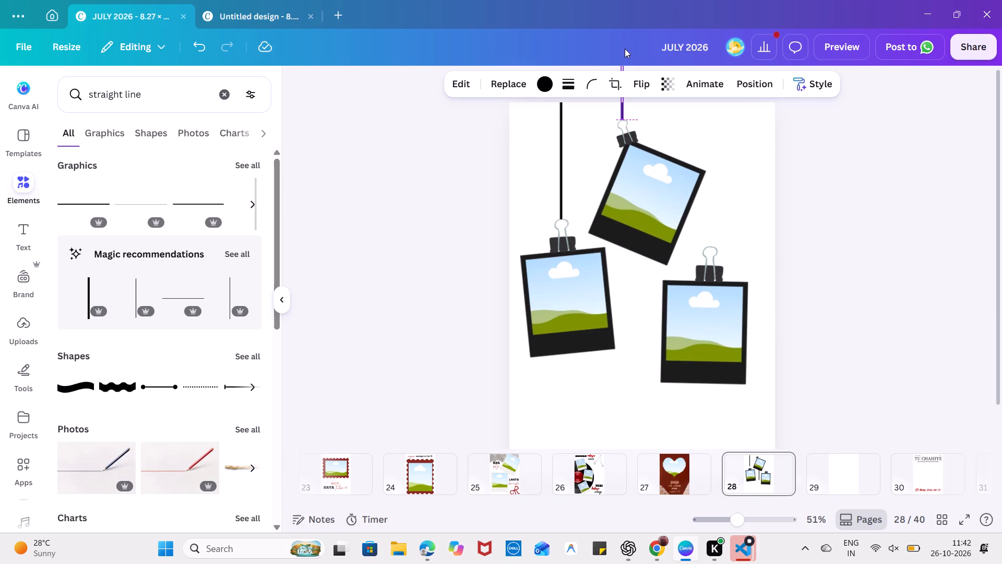
left_click_drag(625, 49, 623, 49)
left_click(748, 199)
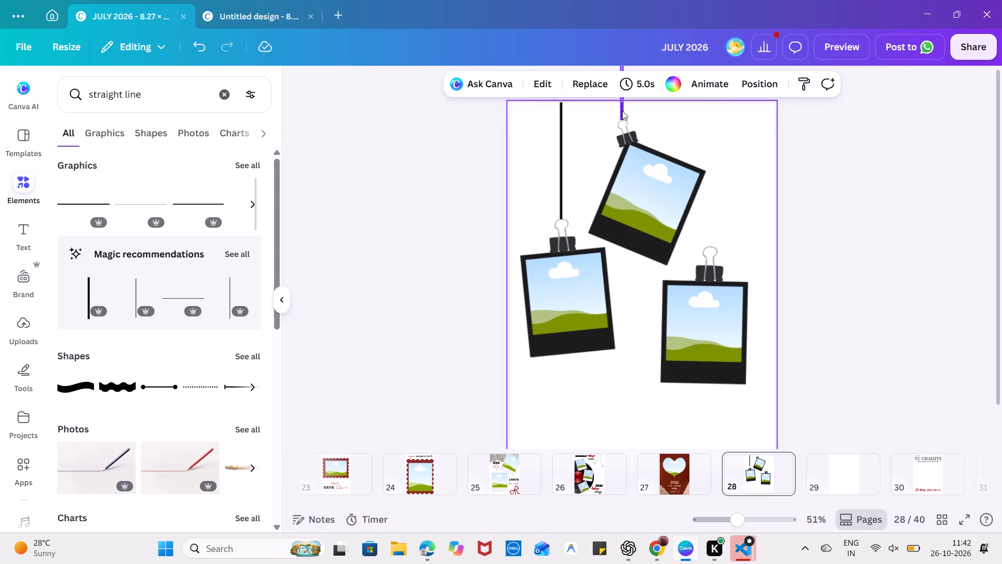
Duplicate the middle polaroid's line and place the copy so its lower end meets the loop of the right polaroid's clip.
left_click(622, 111)
key("ctrl+c")
key("ctrl+v")
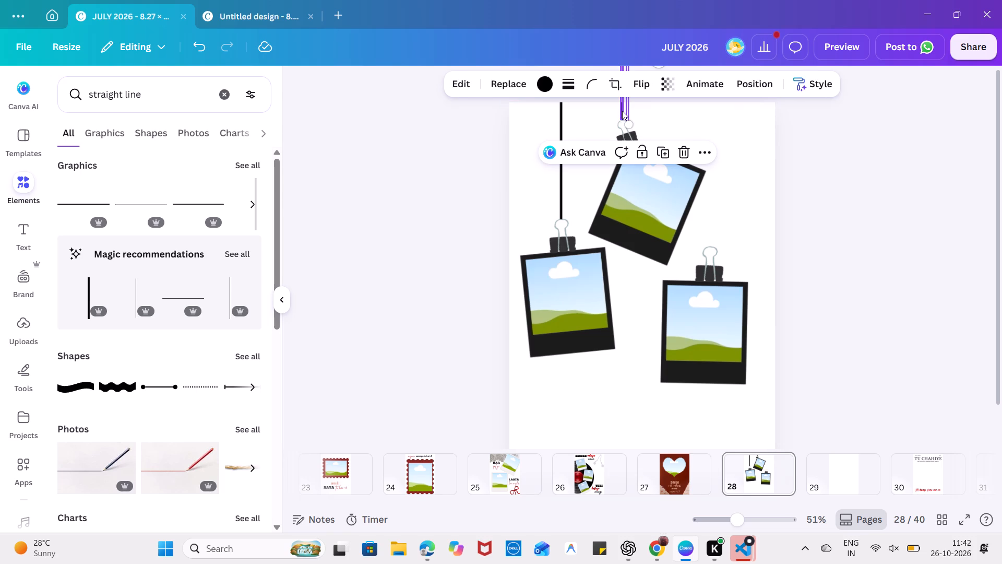
left_click_drag(628, 110, 693, 173)
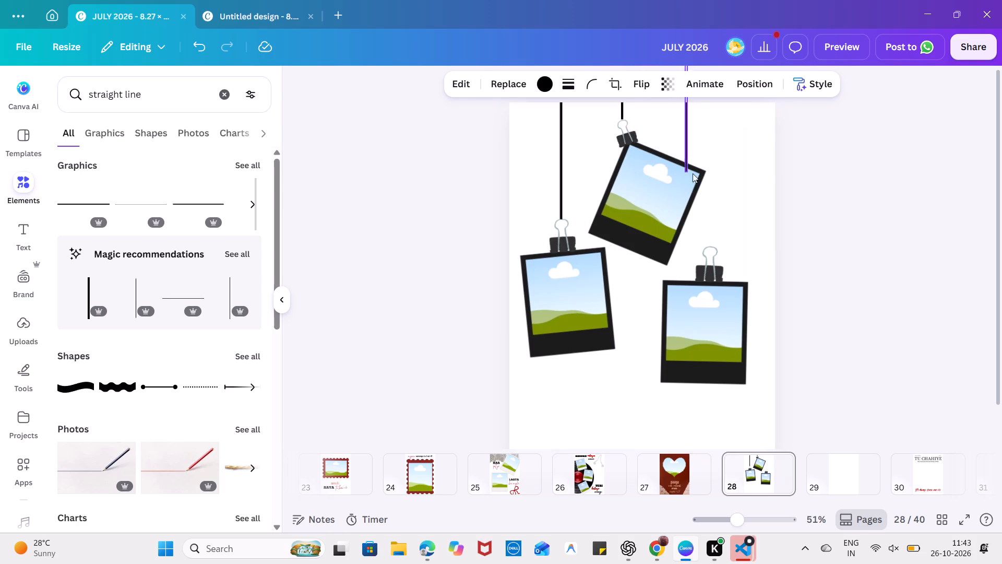
left_click_drag(693, 173, 712, 230)
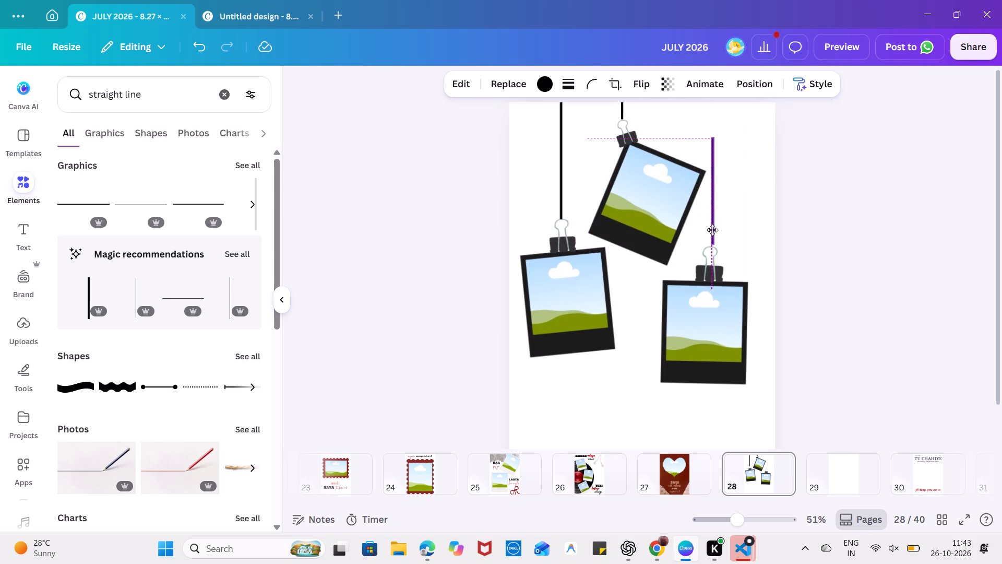
left_click_drag(712, 230, 710, 230)
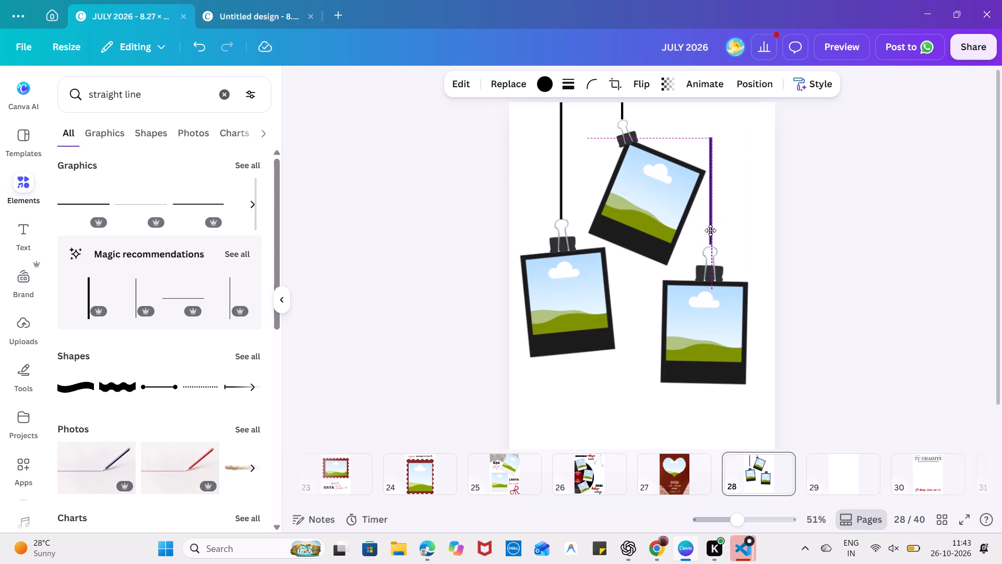
left_click_drag(710, 230, 711, 230)
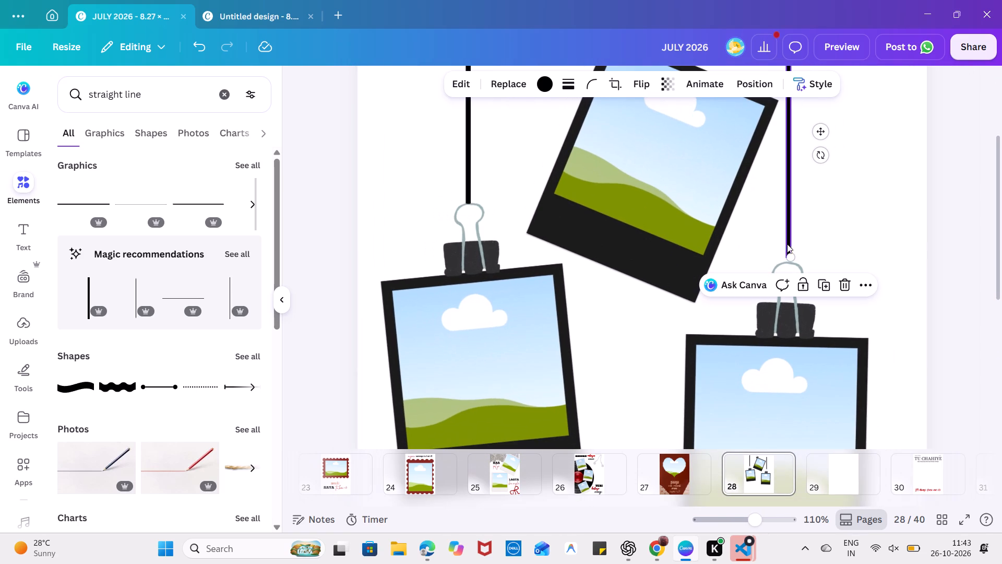
left_click(787, 258)
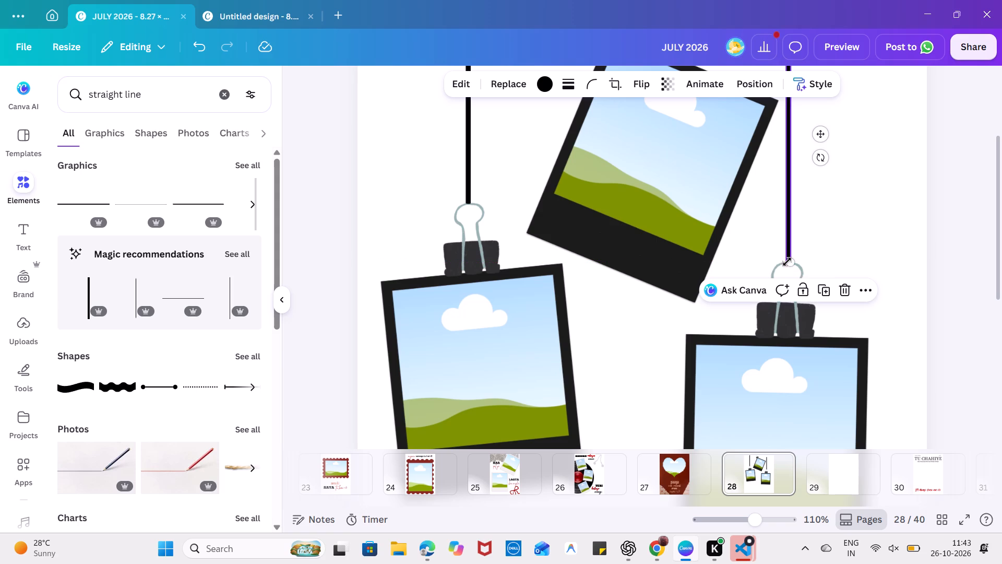
left_click(834, 243)
Stretch the upper end of the right polaroid's line to the page's top edge.
scroll(834, 243, "up", 4)
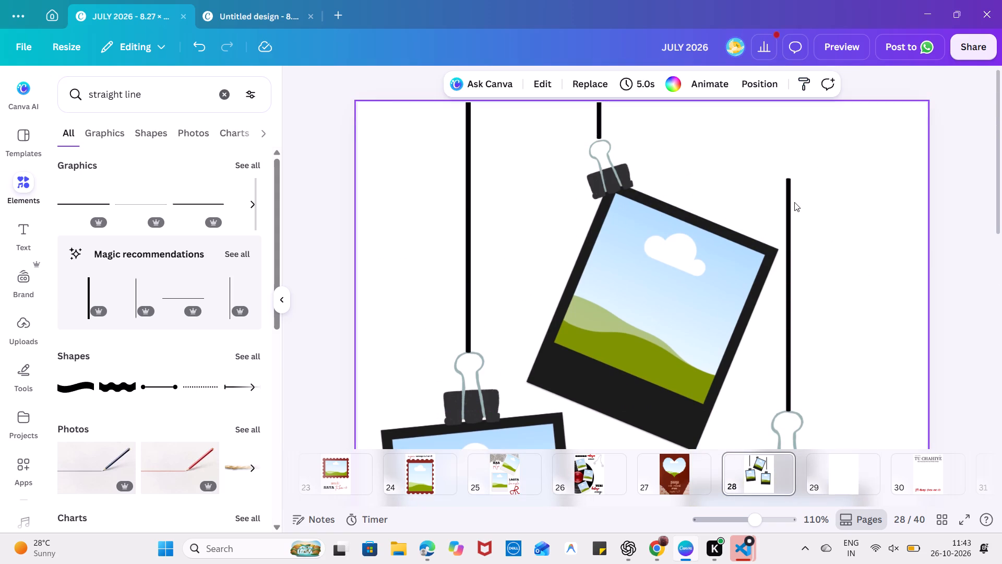
left_click(790, 197)
left_click_drag(788, 176, 788, 135)
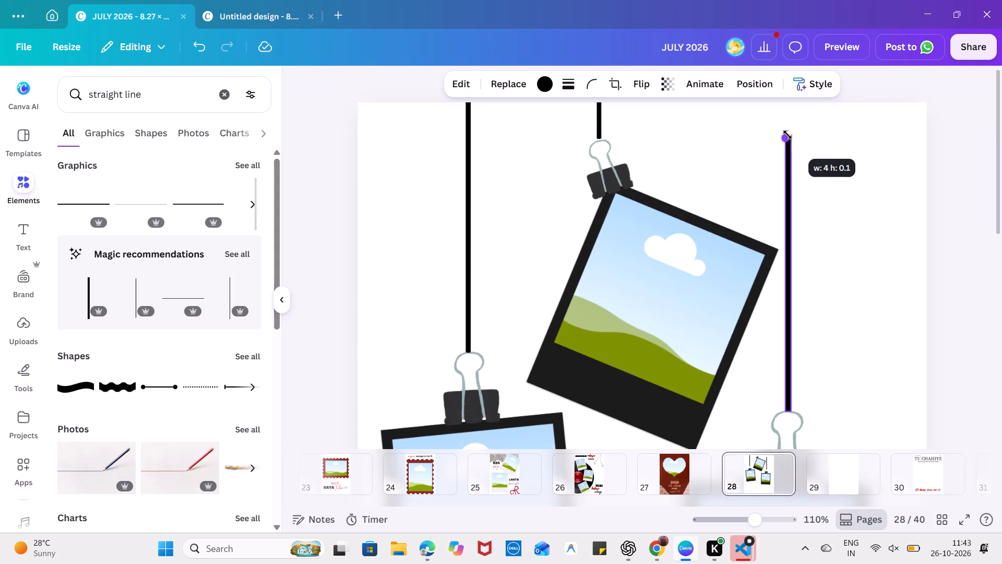
left_click_drag(788, 135, 796, 101)
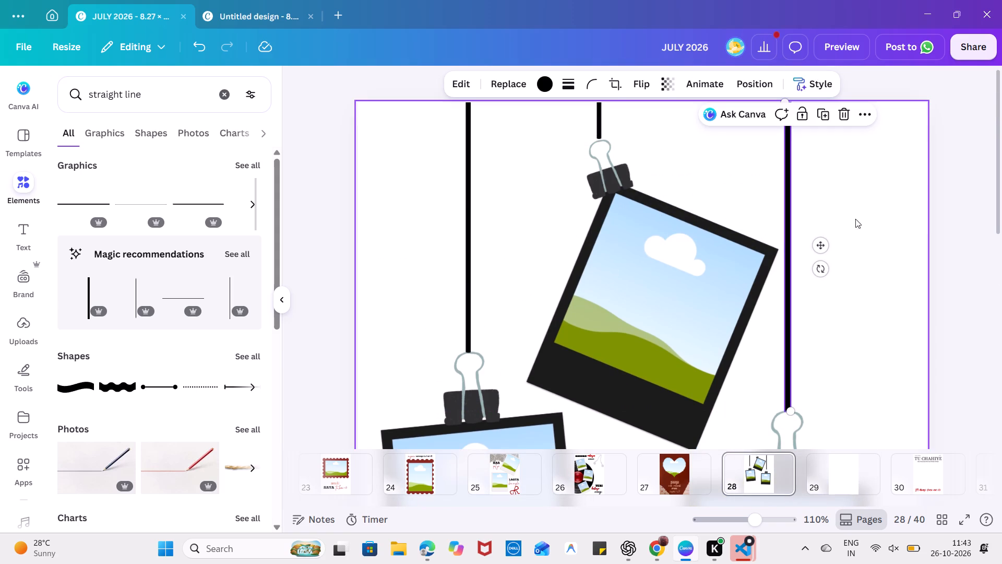
left_click(879, 223)
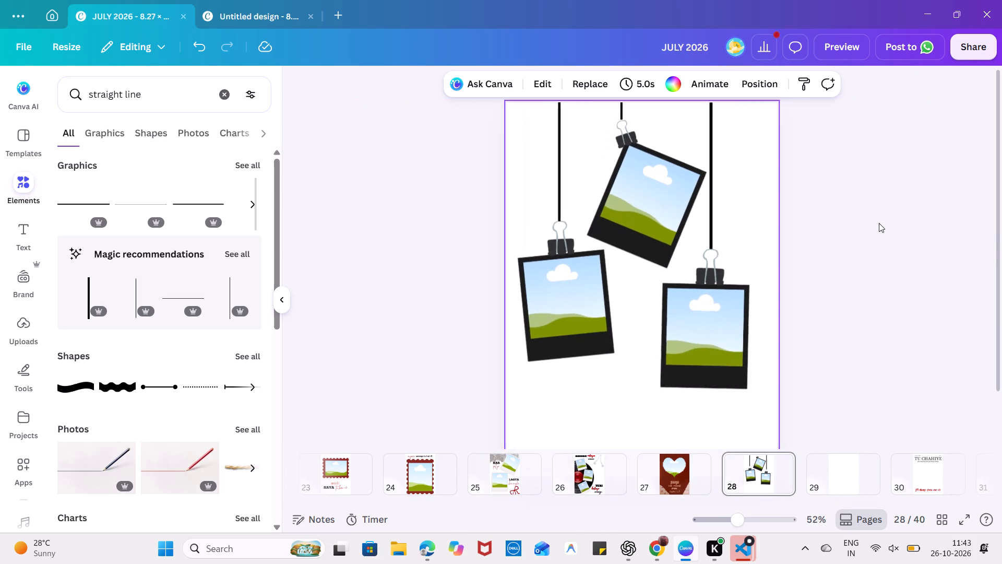
Review the layouts and caption styling on pages 21, 26 and 27 alongside the hanging polaroids on page 28.
left_click(627, 170)
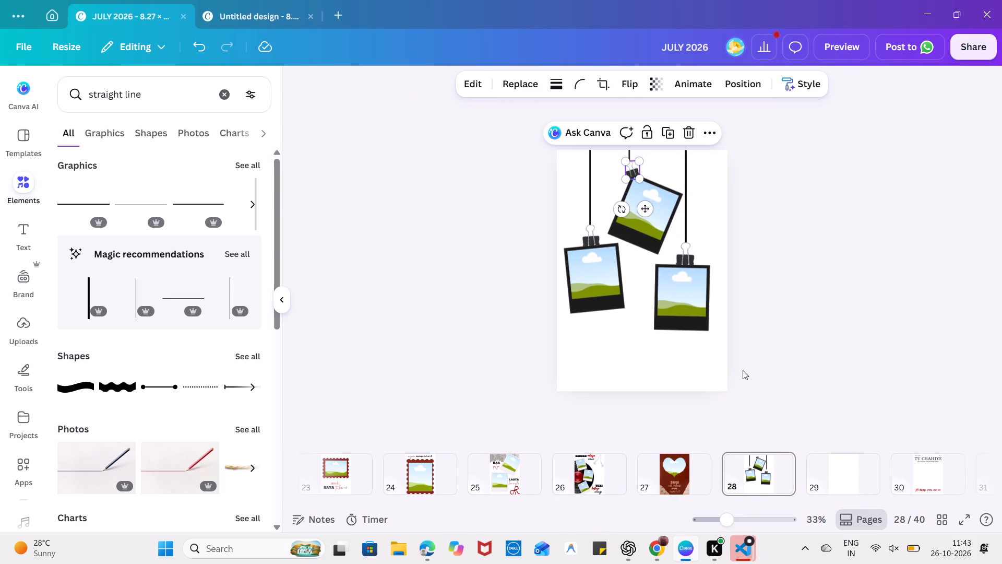
scroll(342, 474, "right", 4)
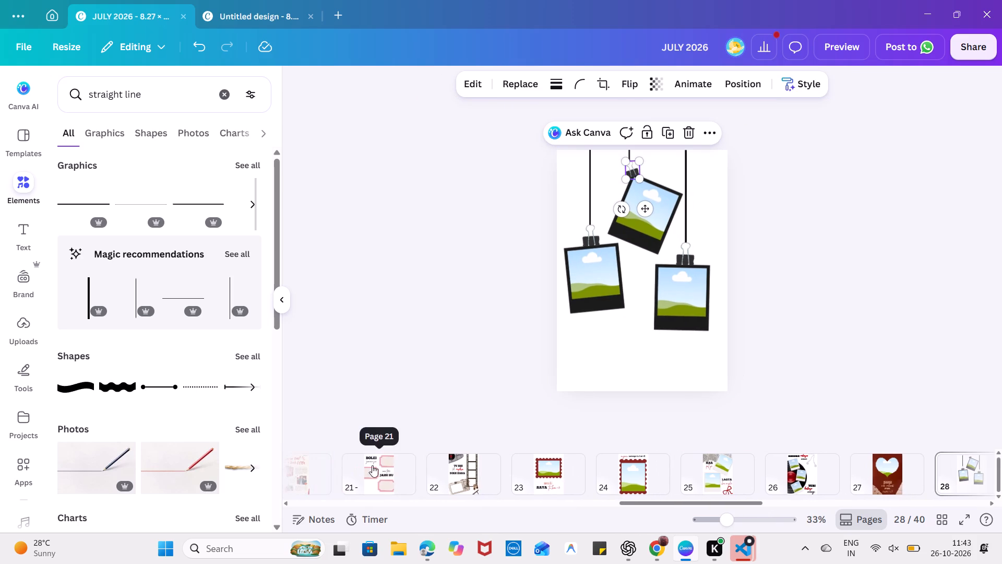
left_click(386, 471)
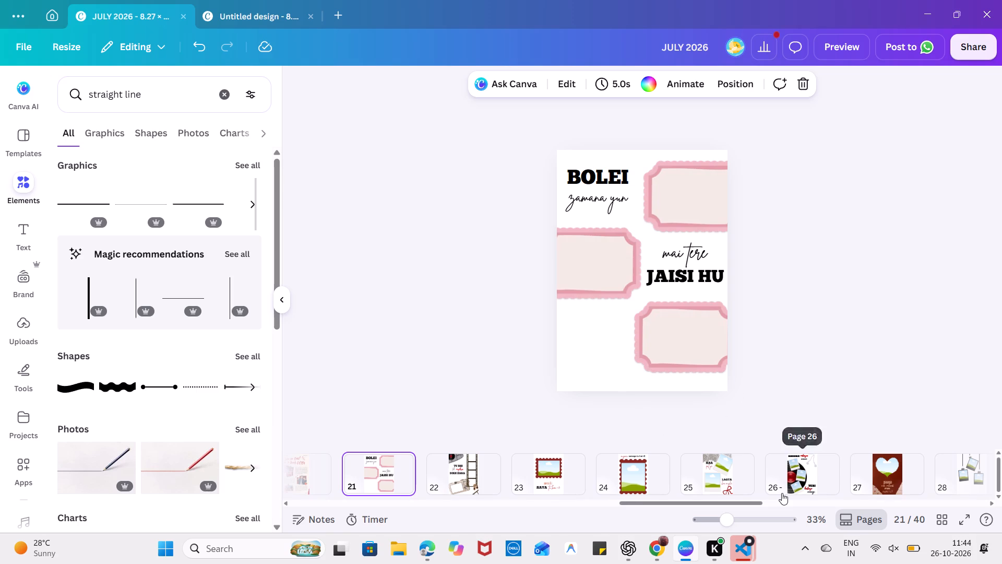
scroll(782, 493, "left", 2)
left_click(804, 472)
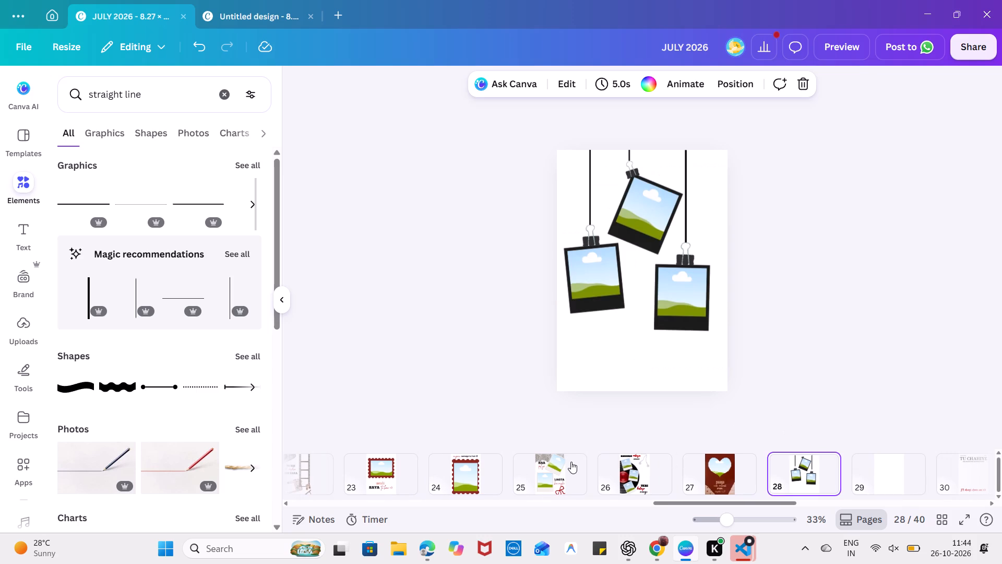
scroll(570, 462, "right", 3)
left_click(390, 479)
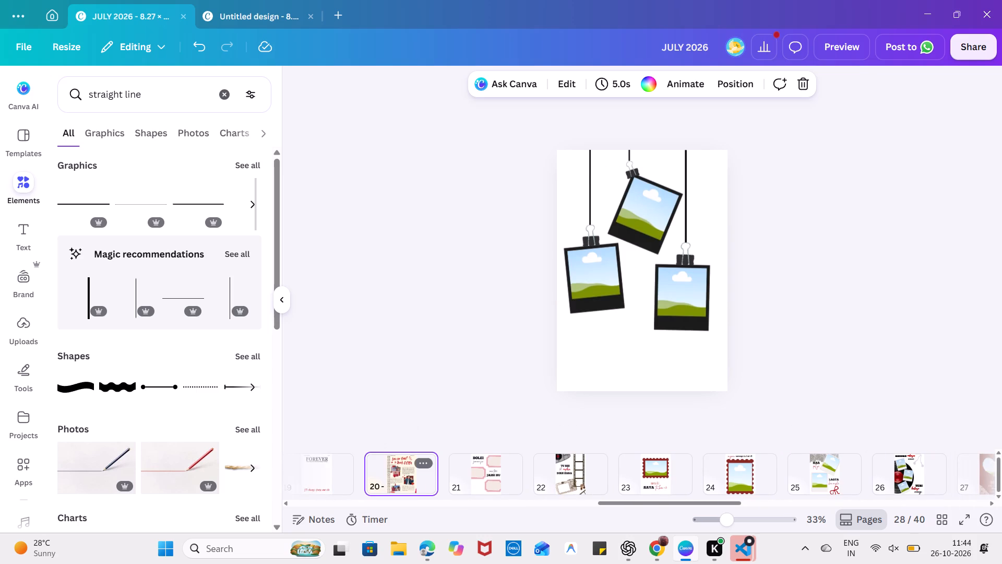
left_click(479, 476)
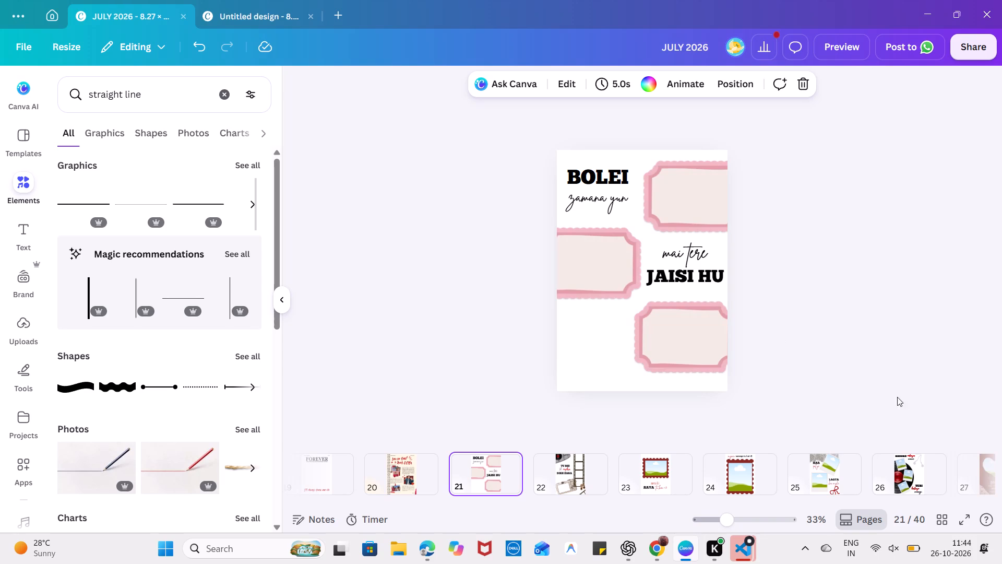
left_click(896, 474)
scroll(796, 477, "left", 1)
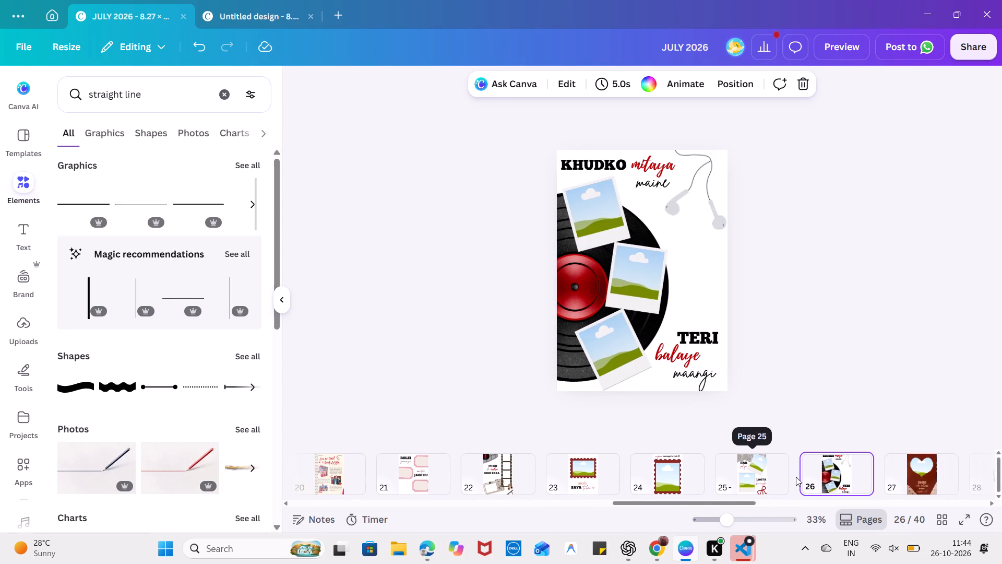
scroll(796, 477, "left", 1)
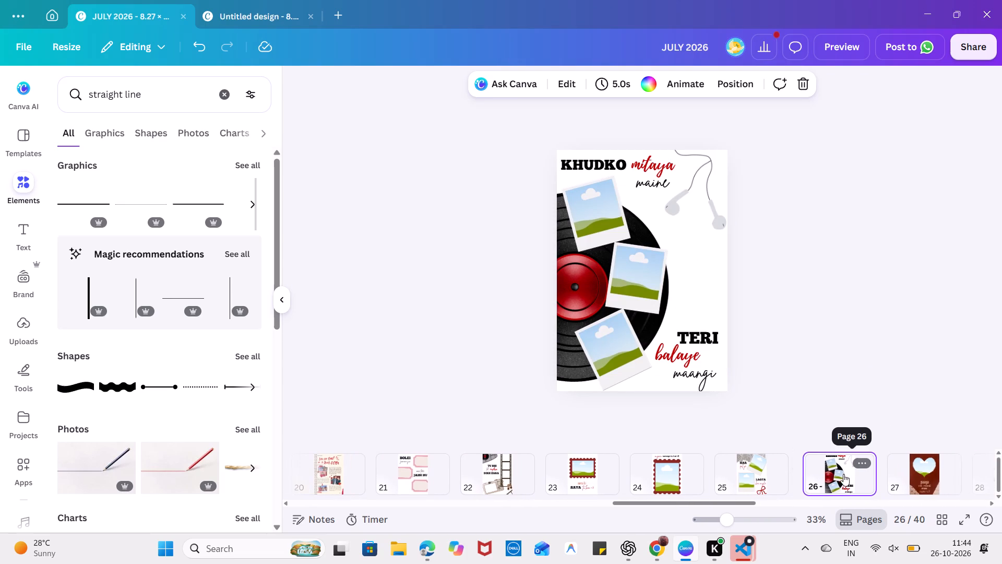
scroll(843, 474, "left", 1)
left_click(852, 472)
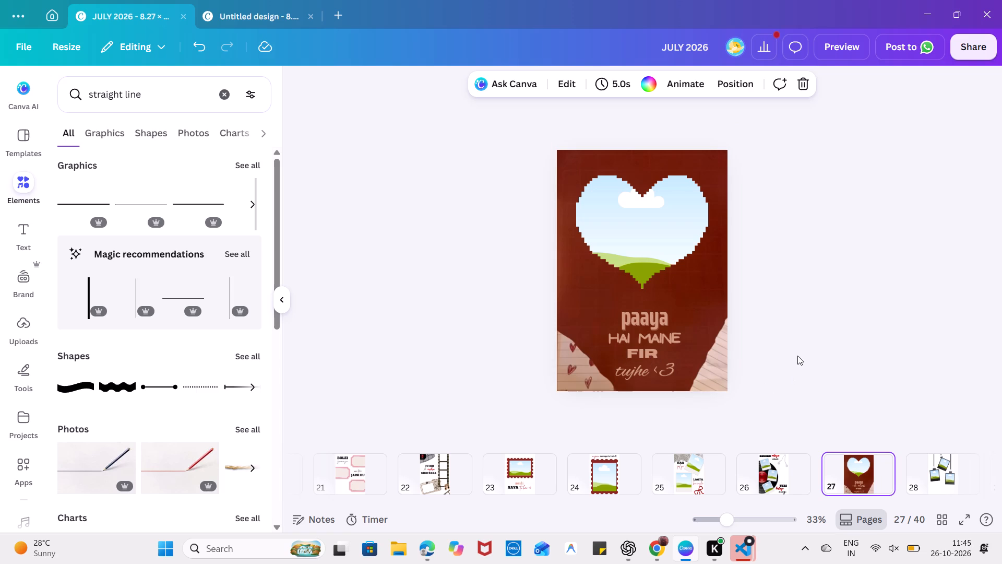
left_click(934, 463)
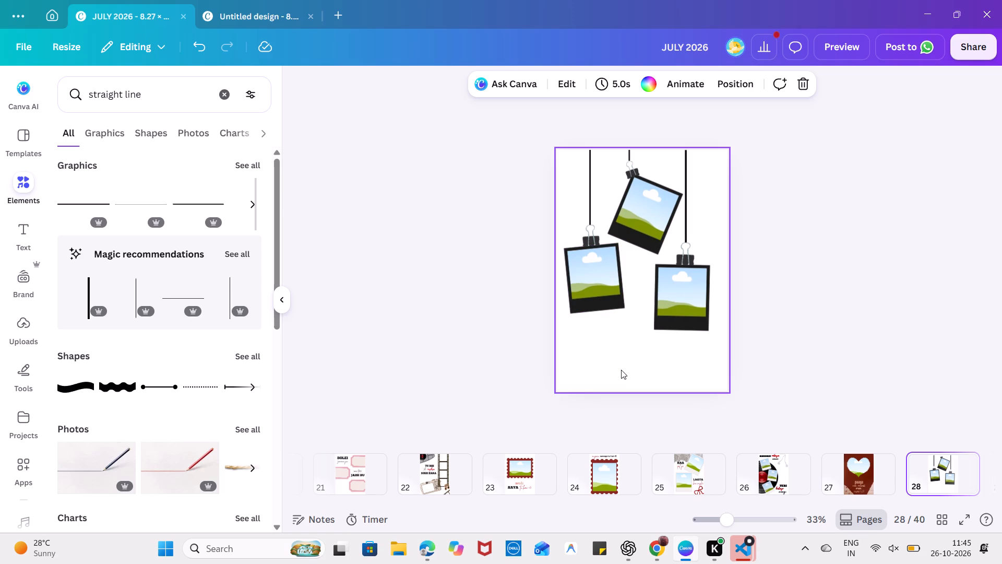
Copy the "TERI" text from page 26 to page 28 and place it just below the left polaroid.
left_click(782, 476)
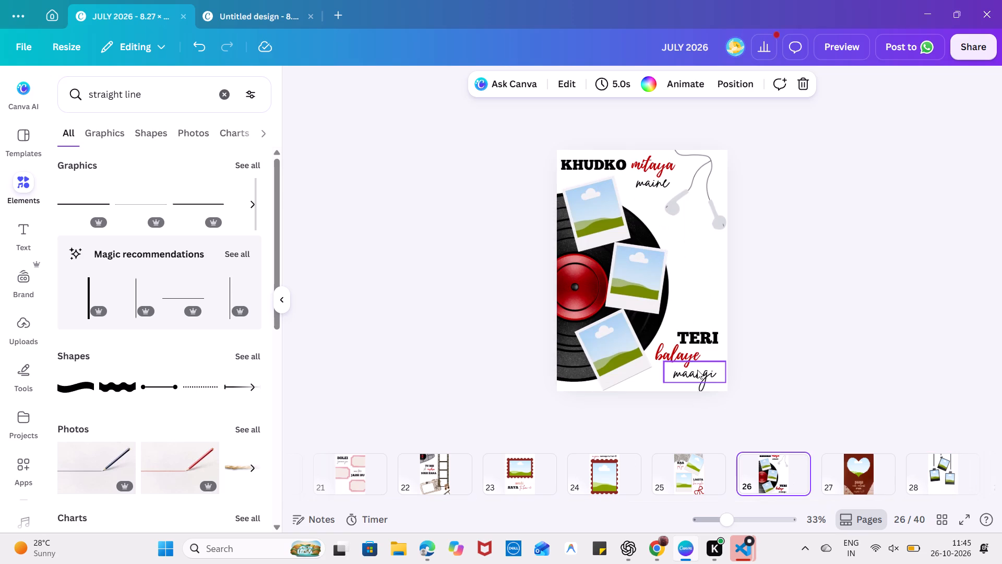
left_click(695, 338)
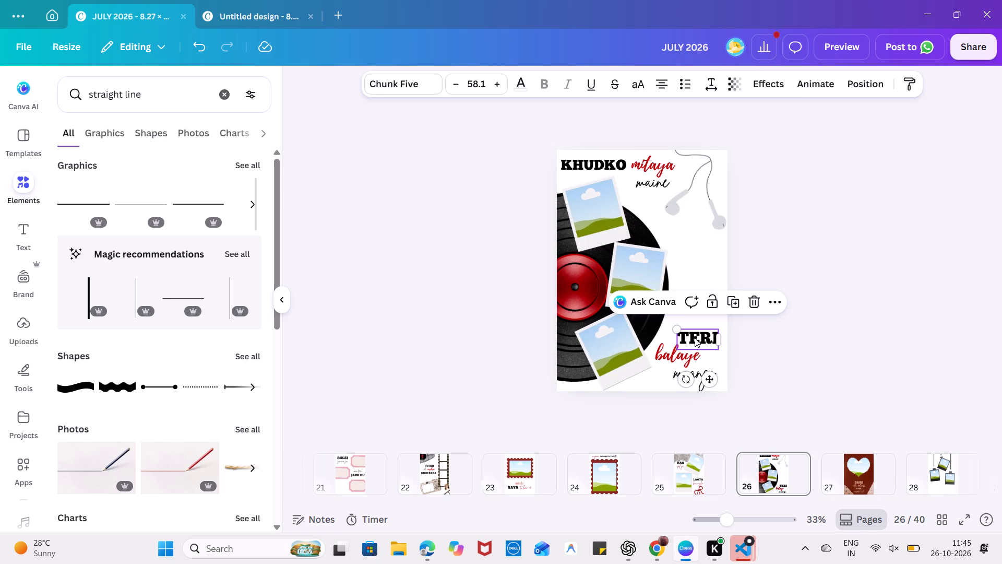
key("ctrl+c")
left_click(950, 484)
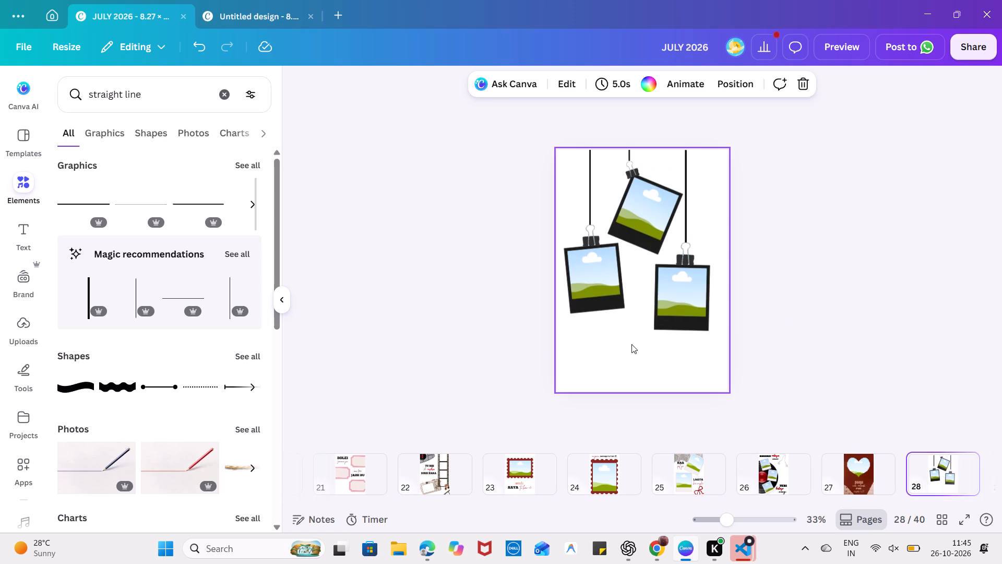
left_click(630, 350)
key("ctrl+v")
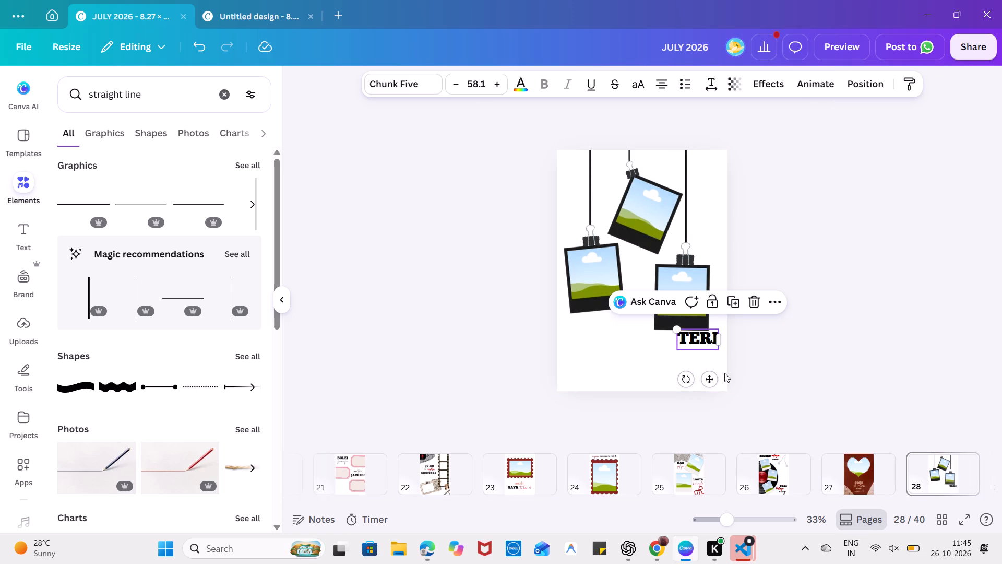
left_click_drag(708, 379, 597, 371)
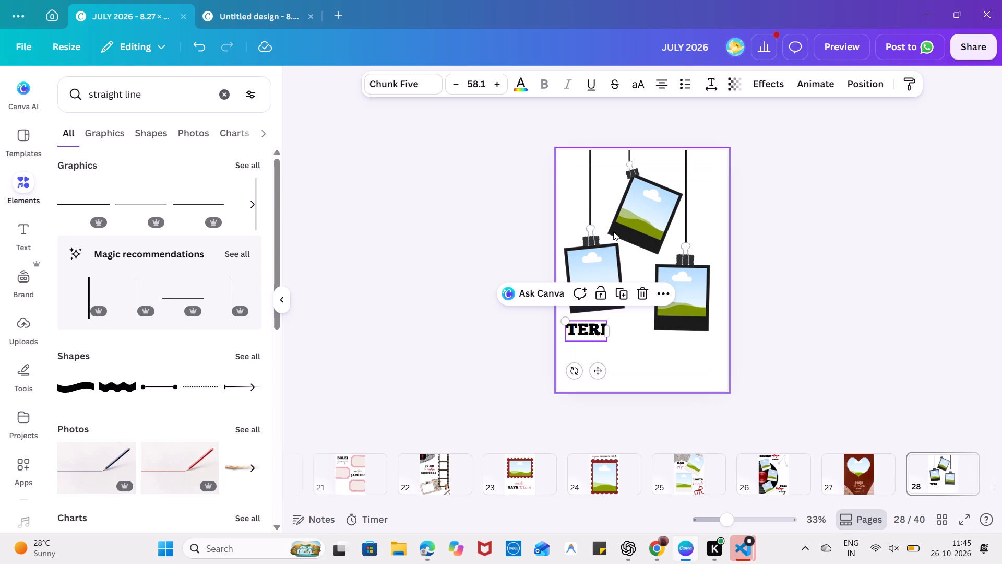
Delete the hanging line above the middle polaroid on page 28.
left_click(630, 155)
key("Delete")
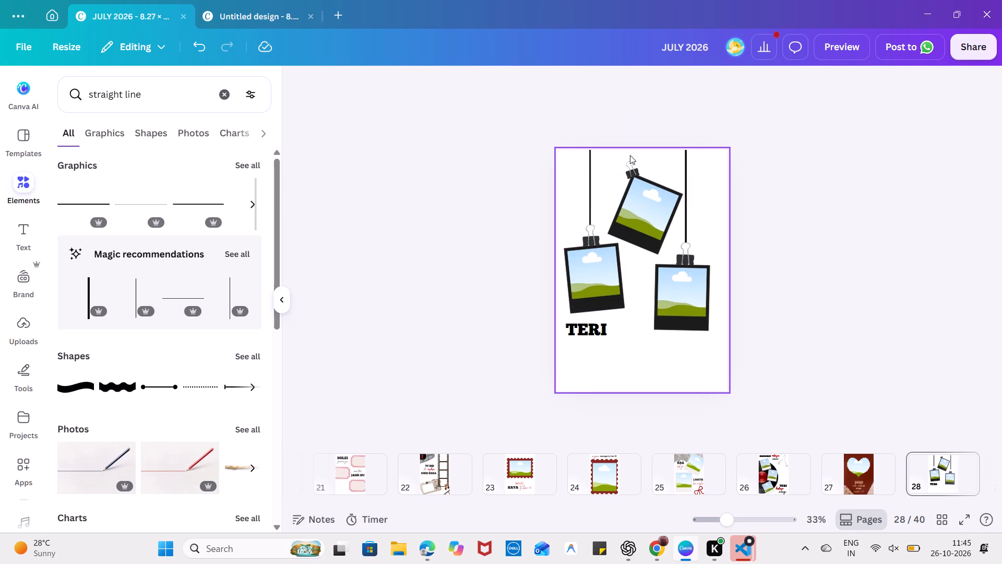
Move the "TERI" text to the page's top-left corner and shrink it to font size 45.
left_click_drag(593, 334, 624, 166)
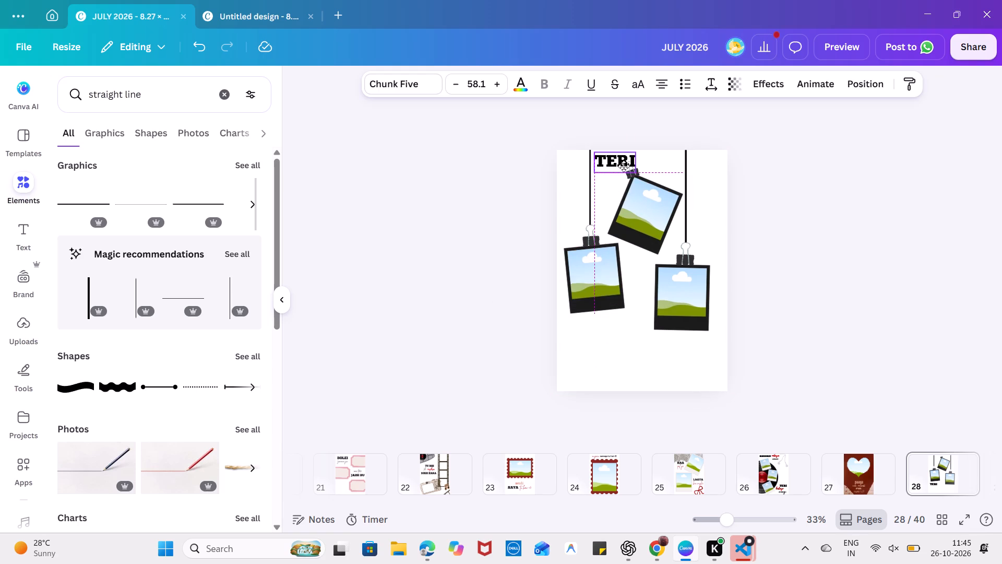
left_click_drag(624, 166, 624, 166)
left_click_drag(594, 147, 603, 150)
left_click_drag(612, 166, 569, 164)
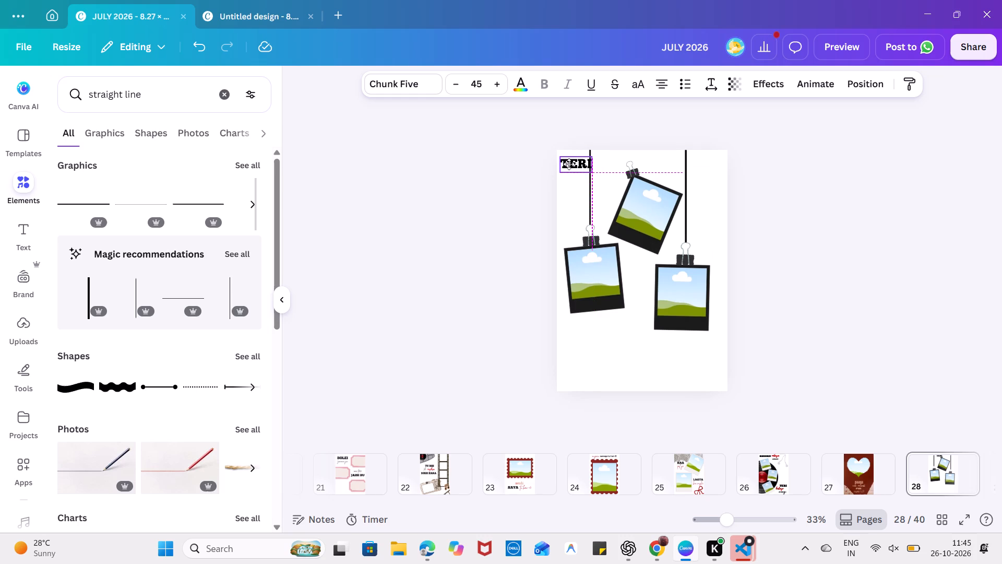
left_click_drag(569, 164, 566, 163)
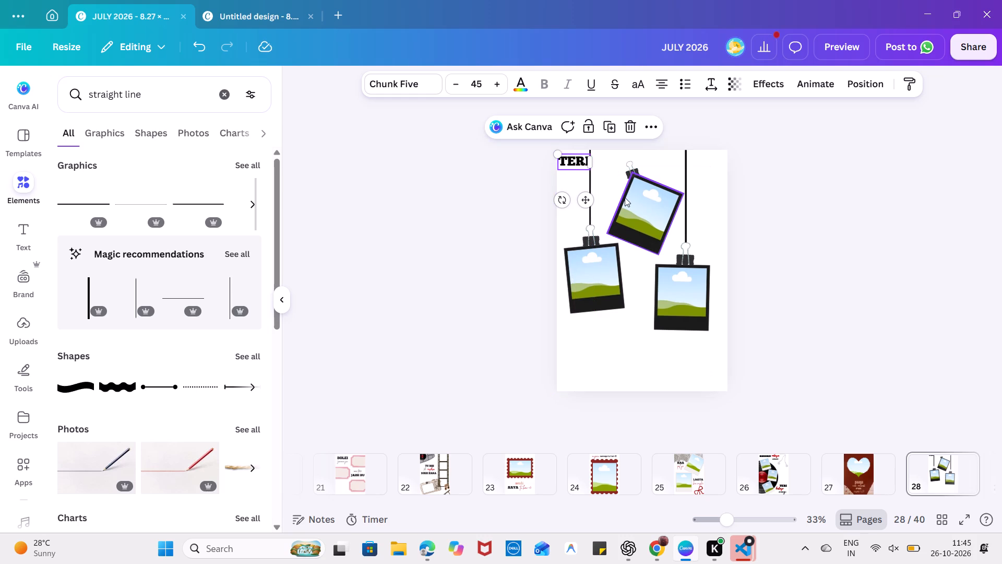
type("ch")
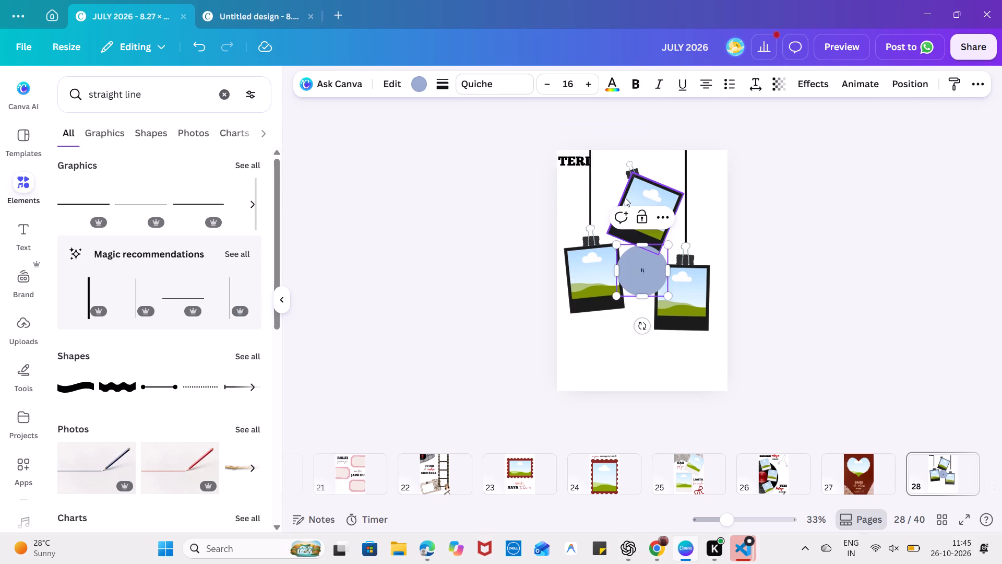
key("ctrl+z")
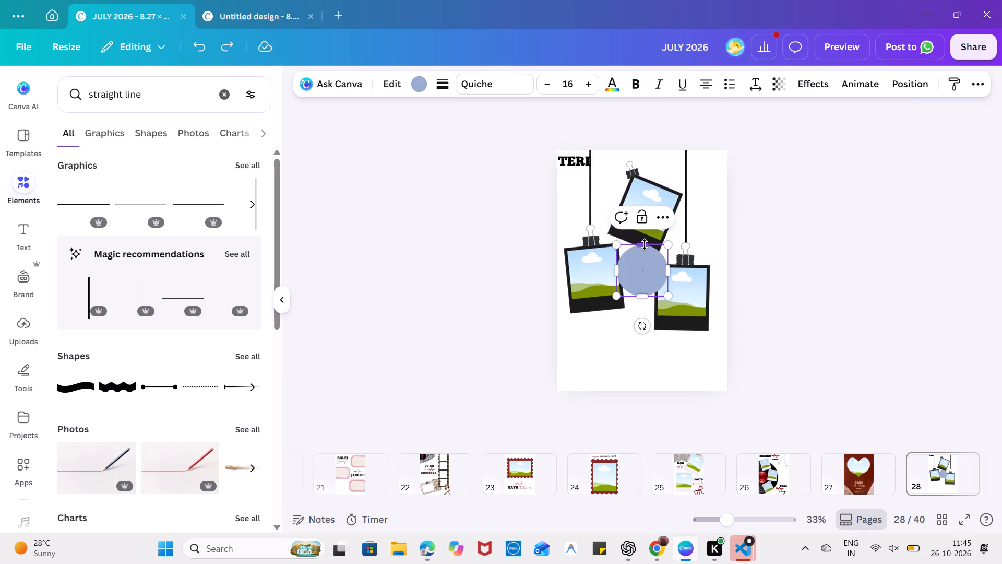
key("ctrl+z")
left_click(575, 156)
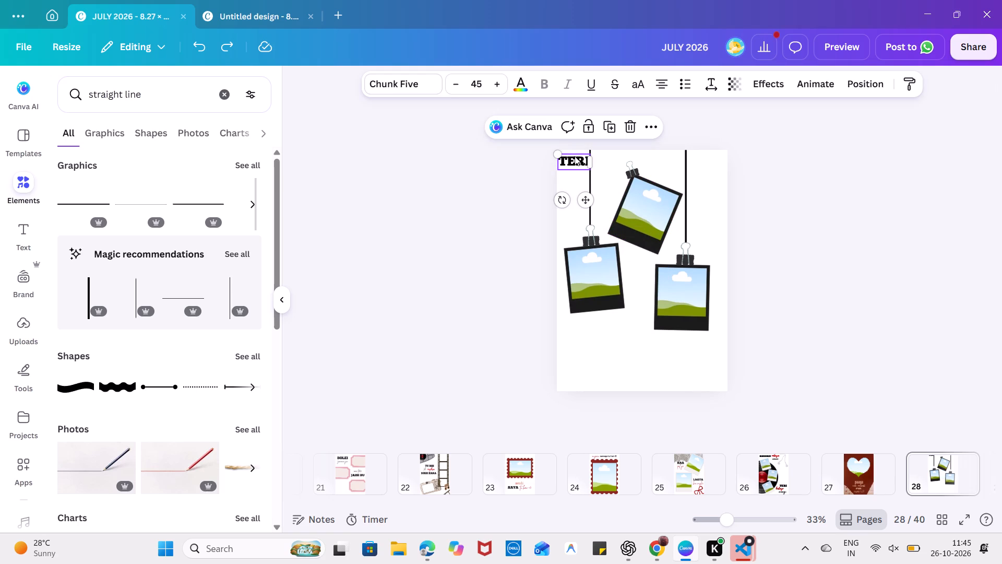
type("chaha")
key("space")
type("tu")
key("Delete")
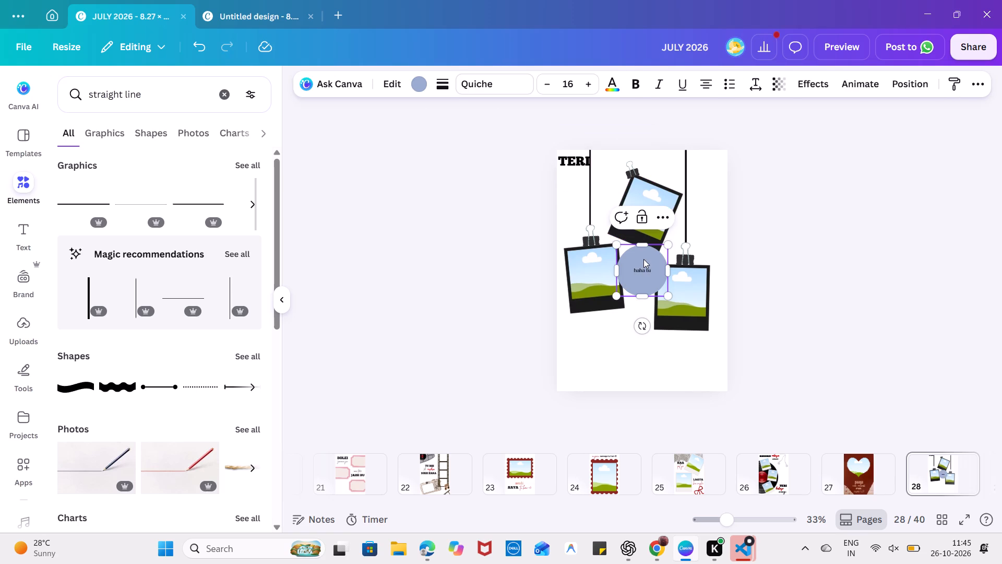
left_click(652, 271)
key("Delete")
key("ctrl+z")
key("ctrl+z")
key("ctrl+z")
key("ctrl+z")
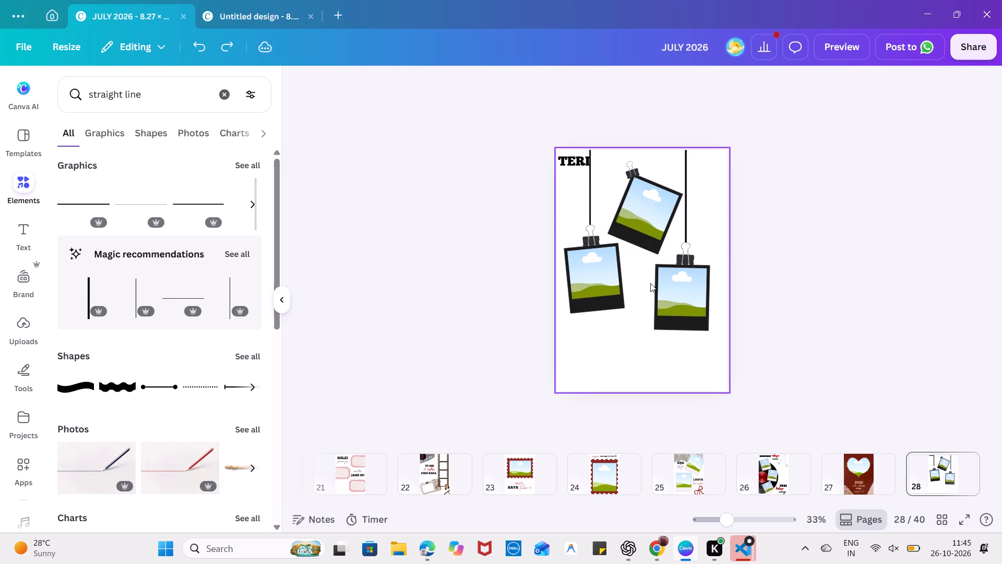
Replace the "TERI" text with "chaha tu" and widen its box so "chaha" fits on a single line.
left_click(577, 163)
double_click(577, 163)
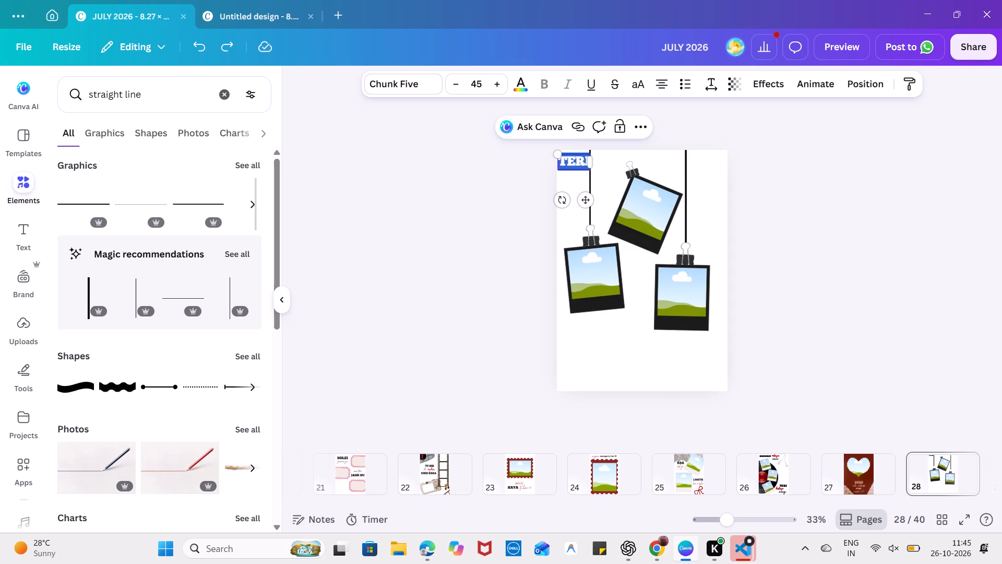
type("chaha tu")
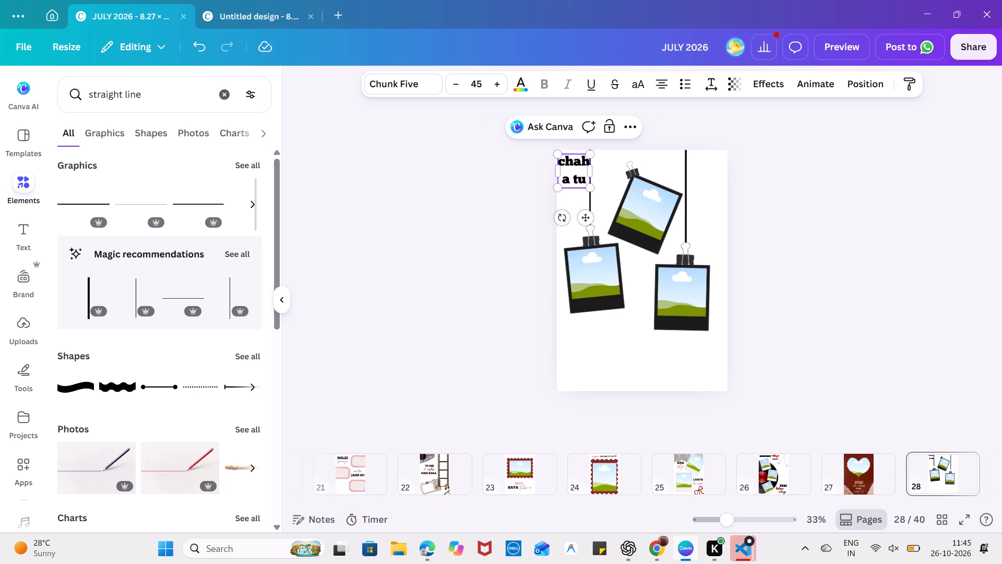
left_click_drag(591, 171, 624, 167)
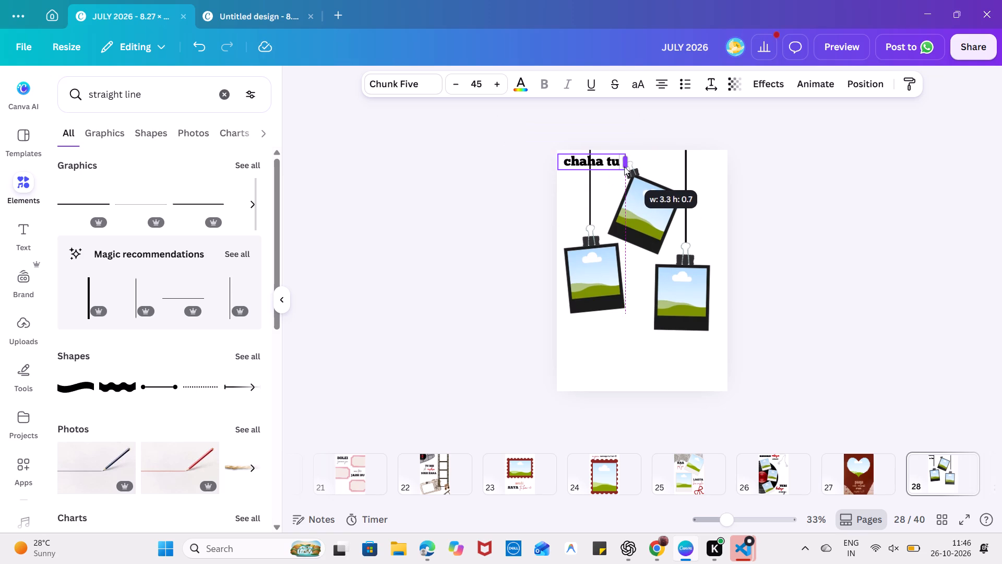
left_click_drag(624, 167, 595, 180)
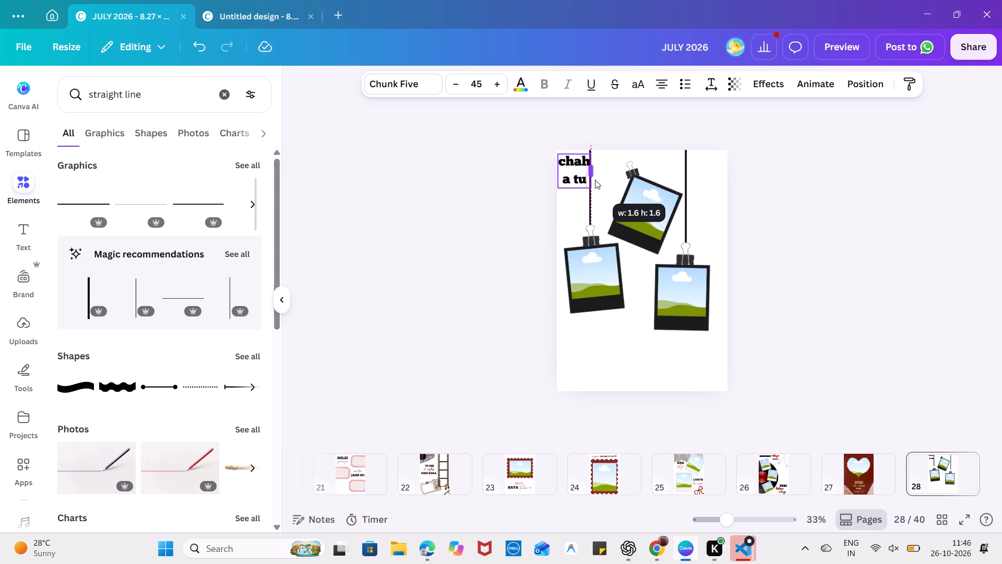
left_click_drag(595, 180, 606, 168)
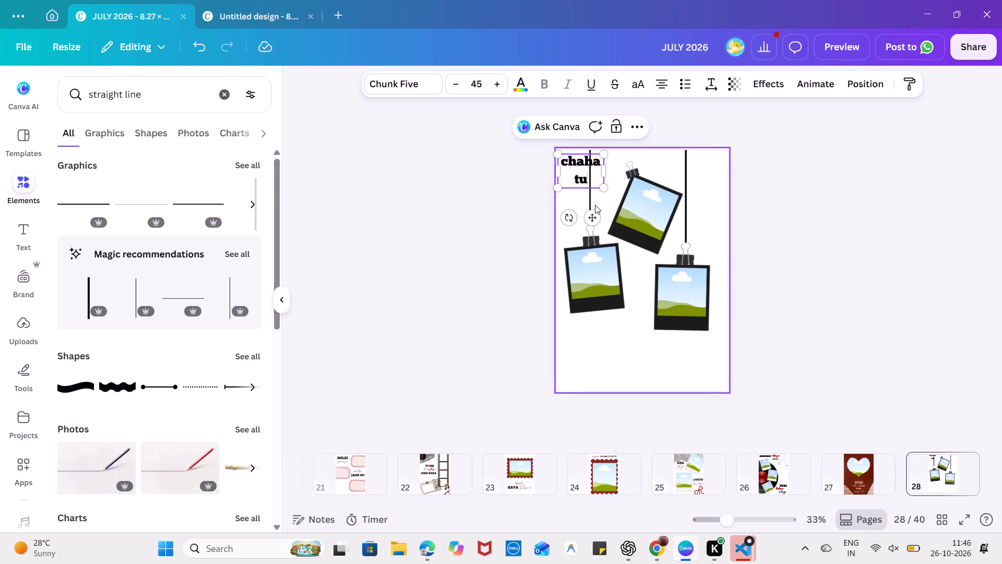
Delete the hanging line above the left polaroid.
left_click(590, 201)
key("Delete")
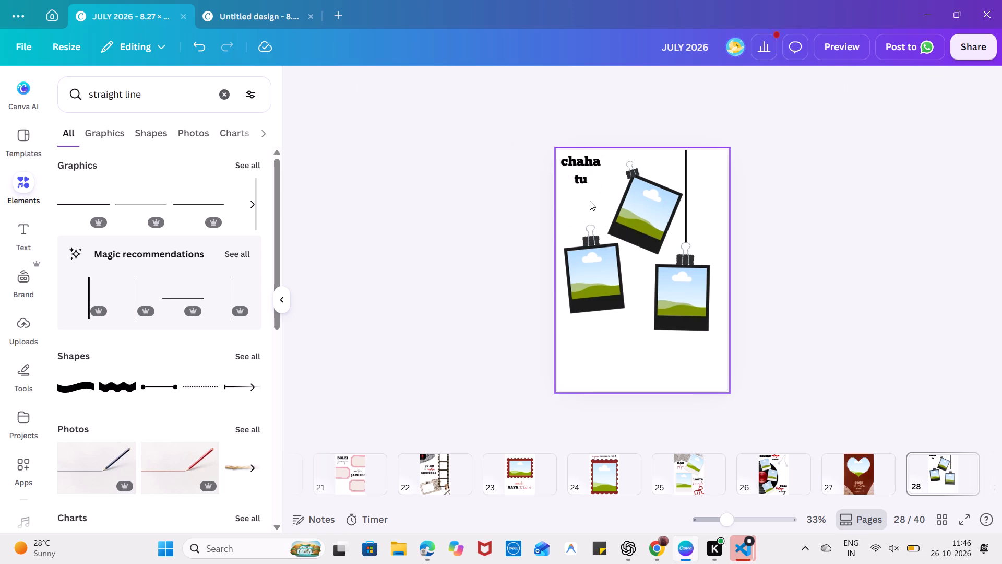
Widen the "chaha tu" text box to about 3.3 so both words sit on one line.
left_click(580, 170)
left_click_drag(605, 171, 630, 164)
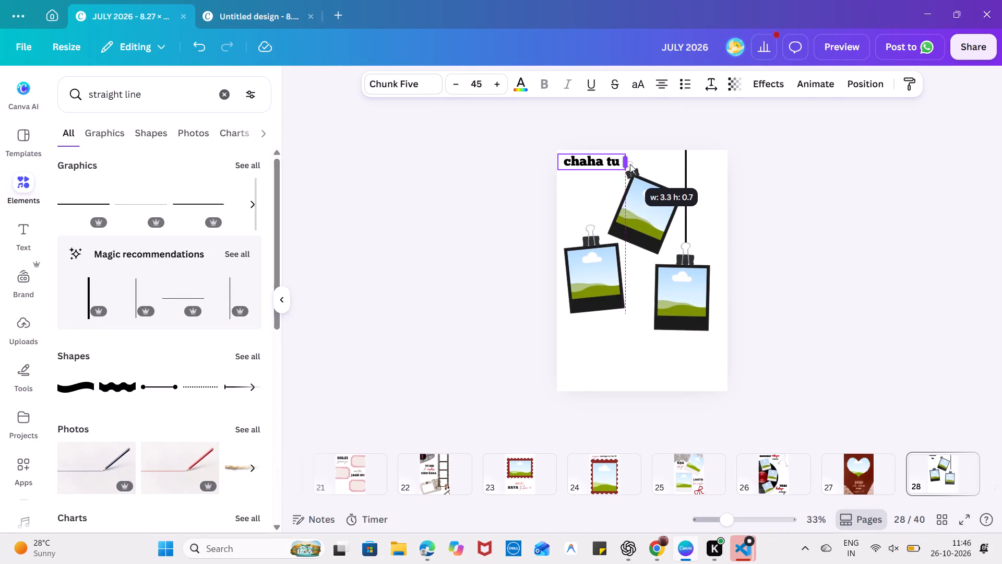
left_click_drag(630, 164, 627, 164)
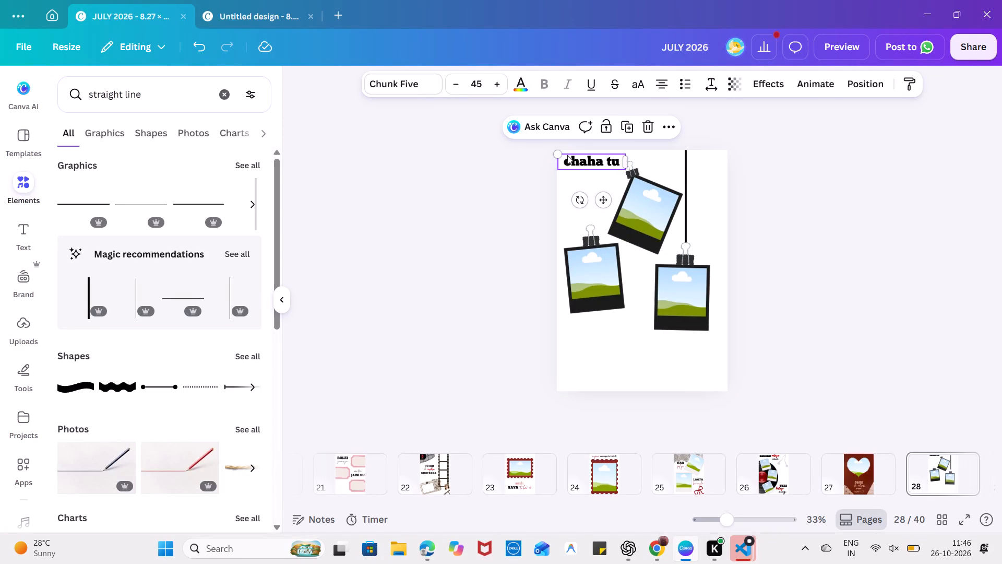
Capitalize the first letter of the heading so it reads "Chaha tu".
left_click(568, 158)
left_click(574, 163)
key("Left")
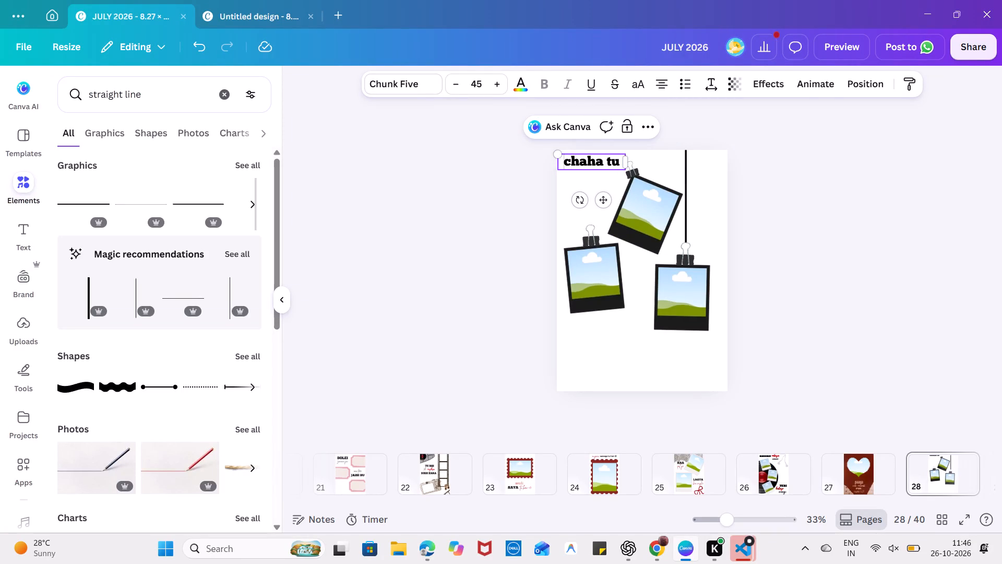
key("Right")
key("BackSpace")
left_click(574, 163, "shift")
key("shift+c")
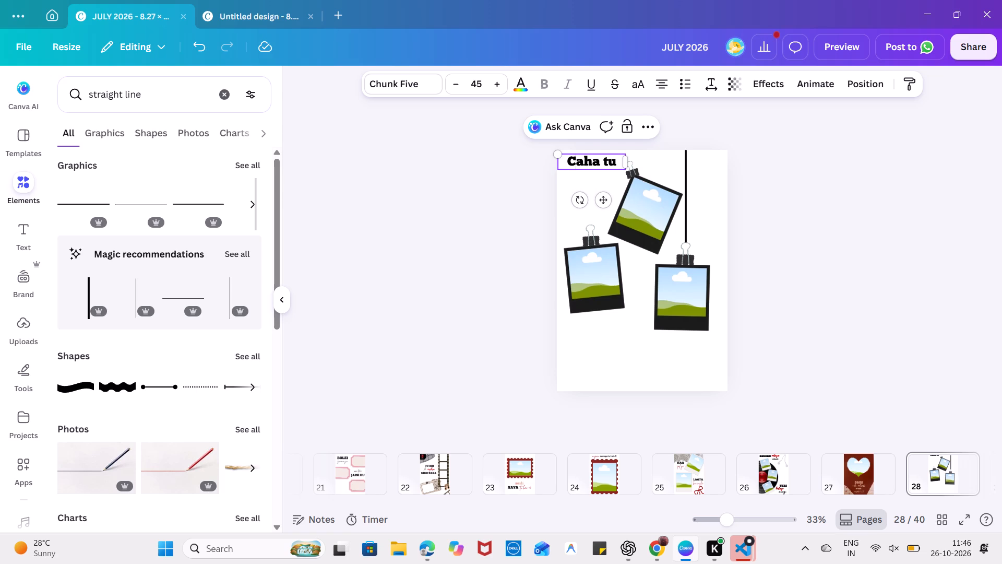
left_click(577, 162)
key("h")
left_click(765, 193)
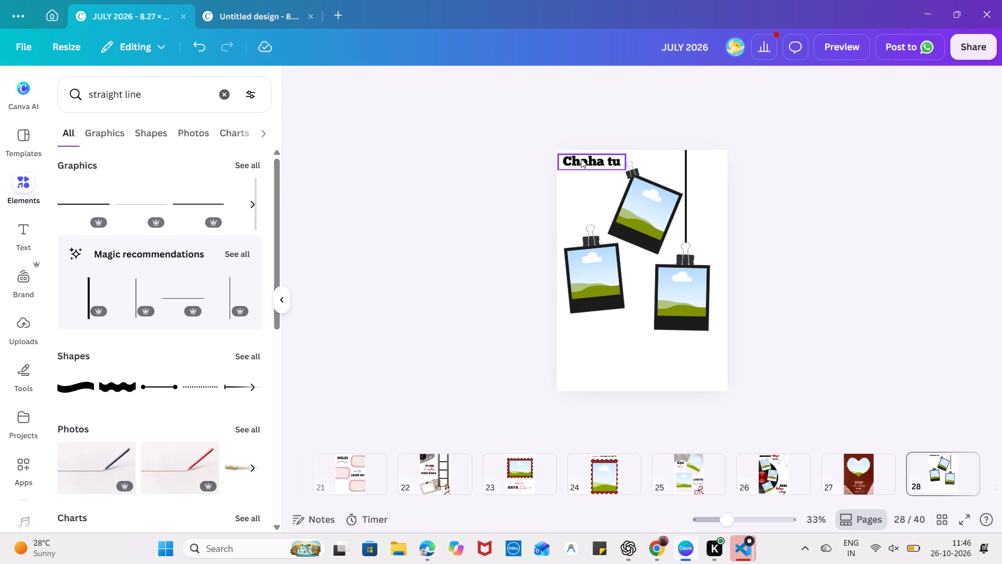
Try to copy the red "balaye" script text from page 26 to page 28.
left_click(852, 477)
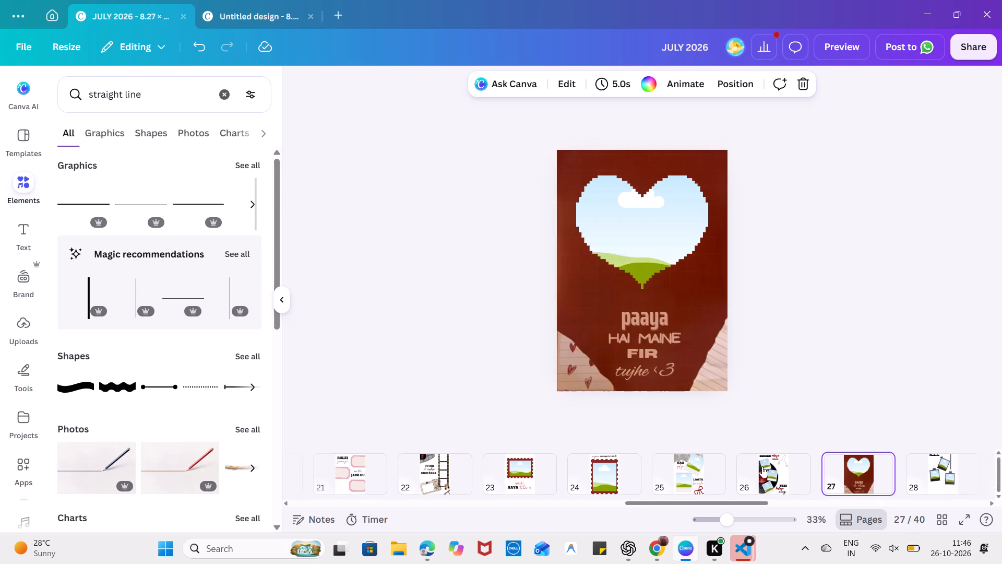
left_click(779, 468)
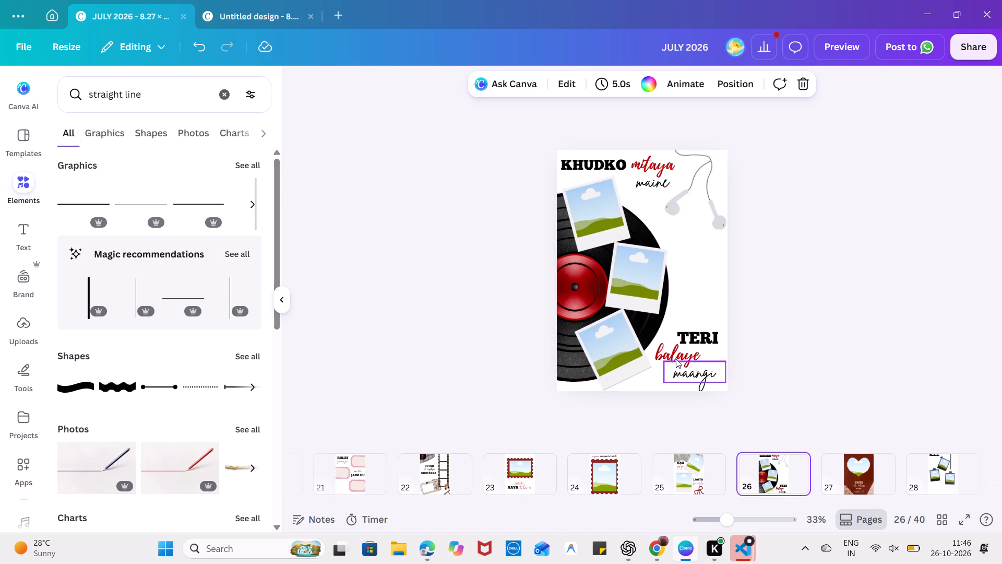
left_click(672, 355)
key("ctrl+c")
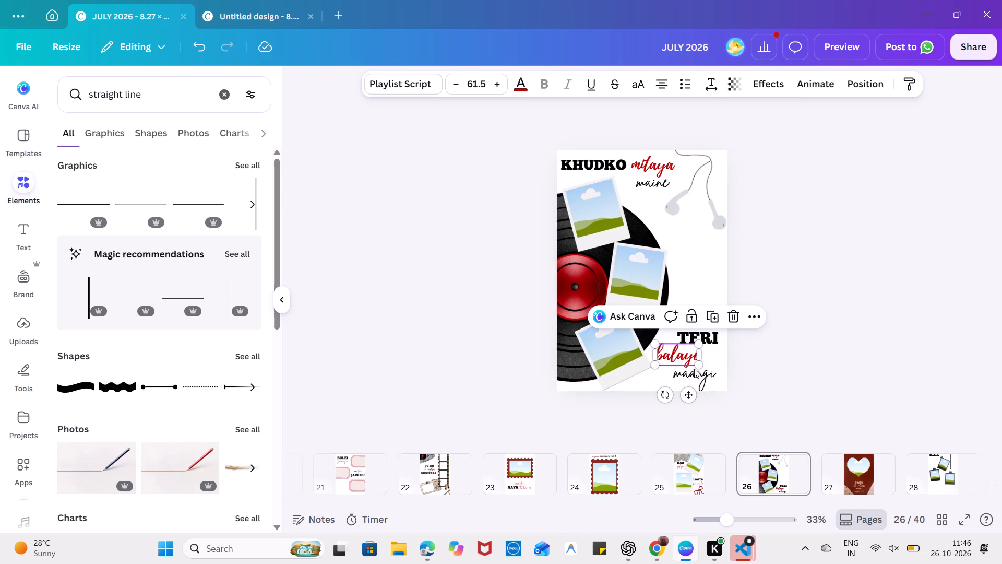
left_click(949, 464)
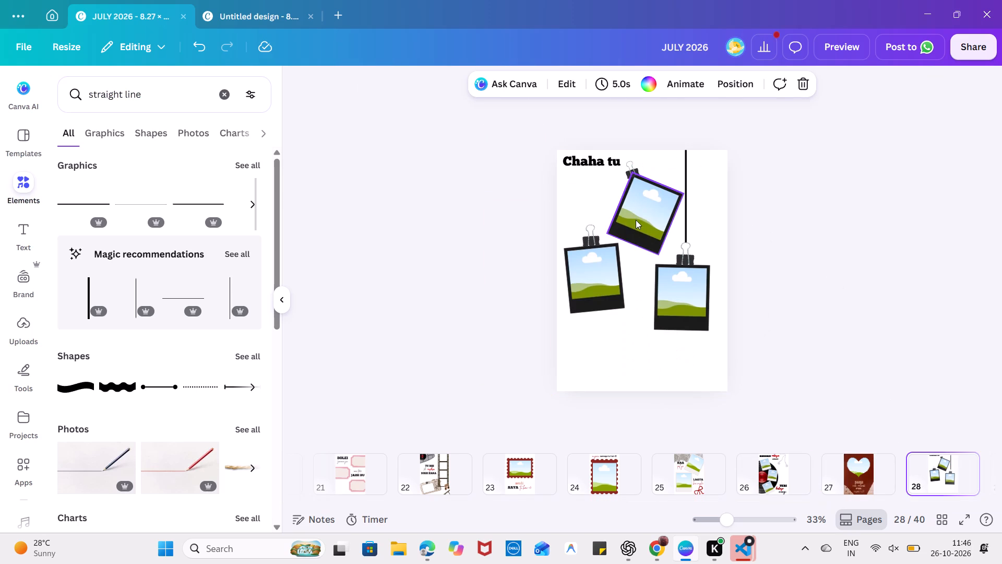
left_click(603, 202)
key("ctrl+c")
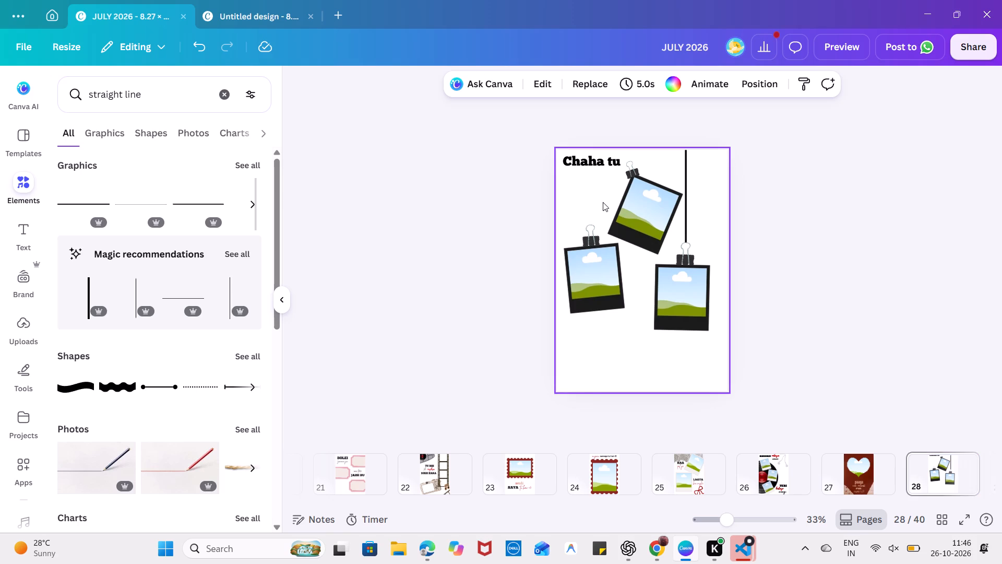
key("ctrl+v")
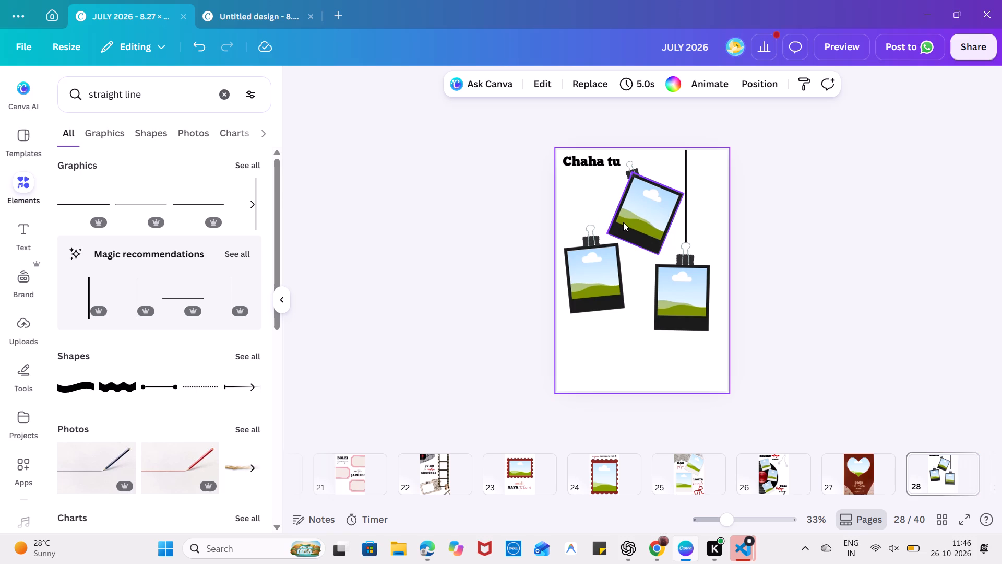
Copy the red "balaye" script text from page 26 to page 28 and place it directly below "Chaha tu", left-aligned with it.
left_click(768, 477)
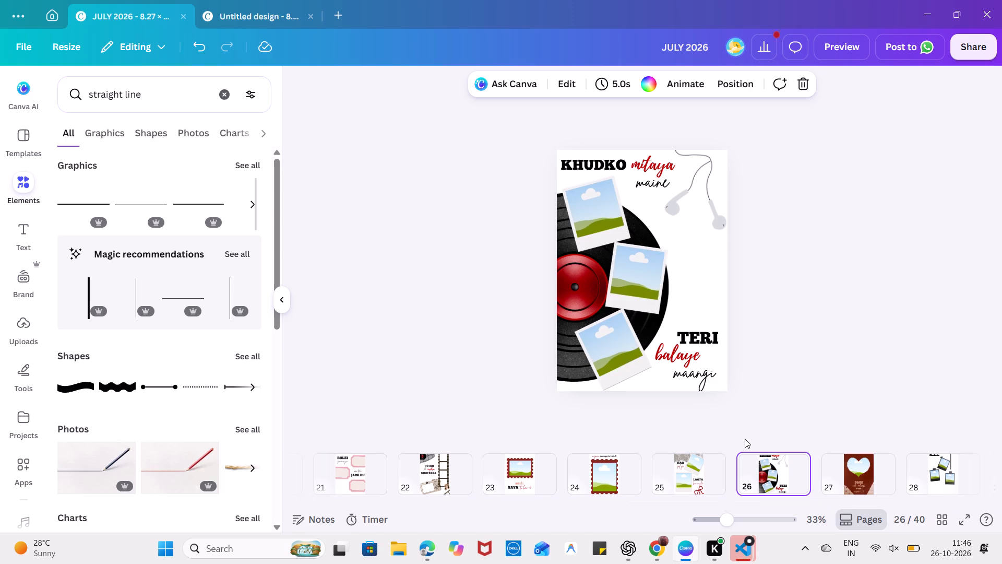
left_click(667, 351)
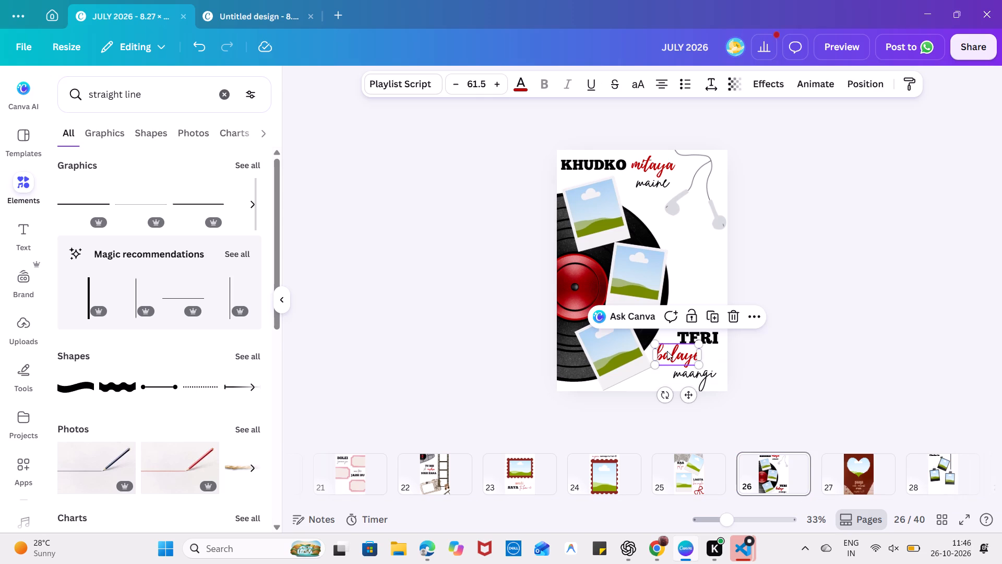
key("ctrl+c")
left_click(923, 471)
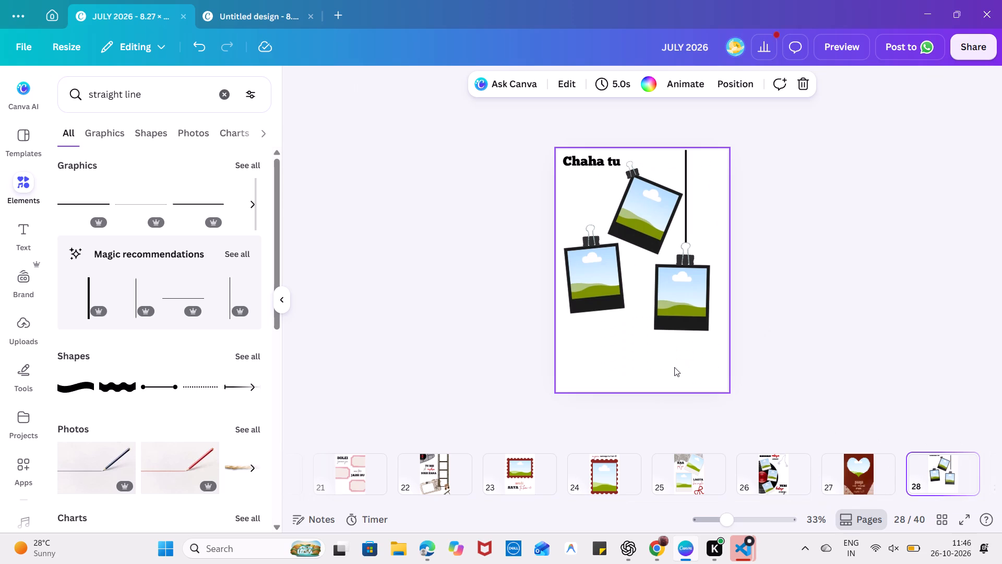
key("ctrl+v")
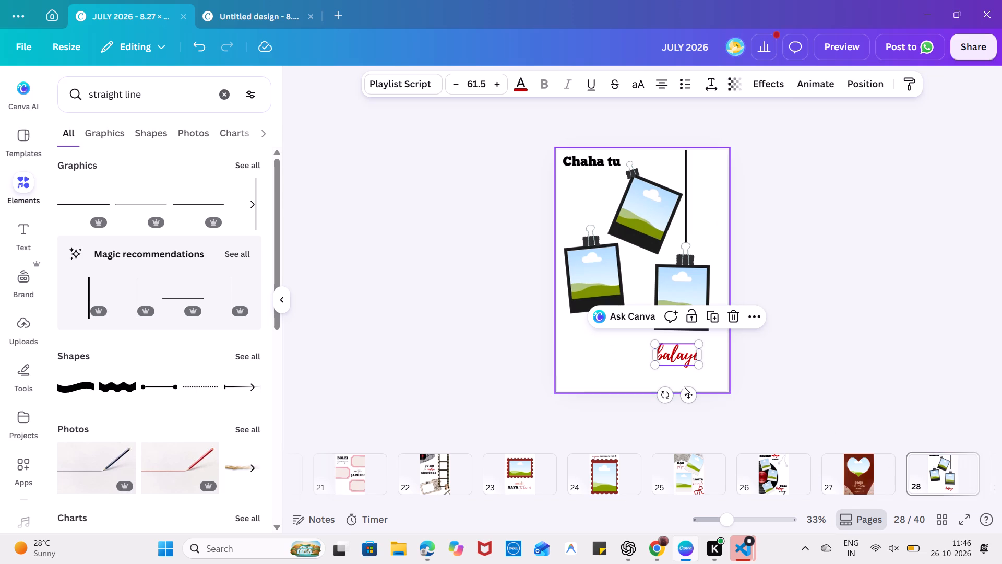
left_click_drag(685, 393, 593, 217)
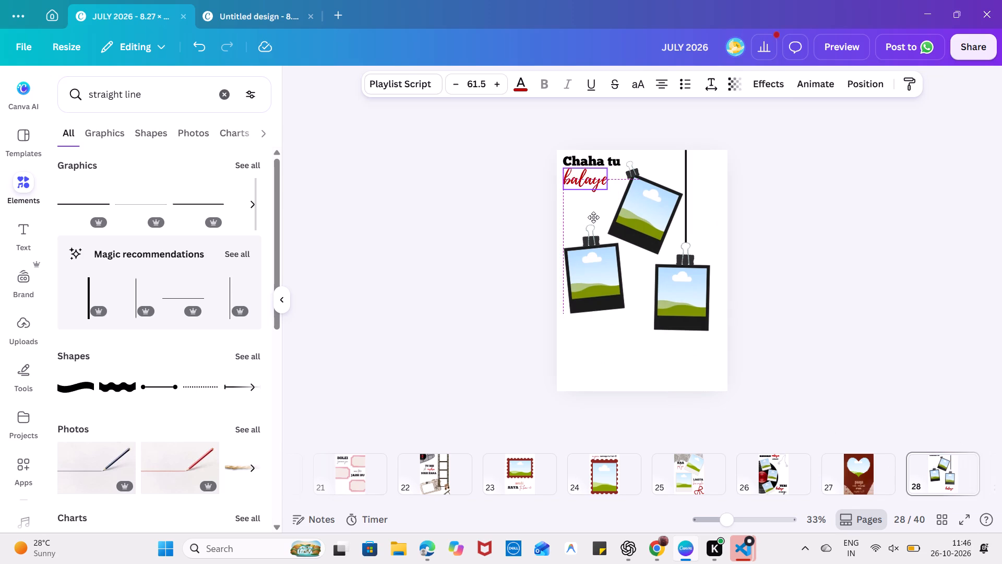
left_click(782, 247)
Replace the red script word "balaye" on page 28 with "chahe mujhko".
left_click(589, 184)
left_click(589, 184)
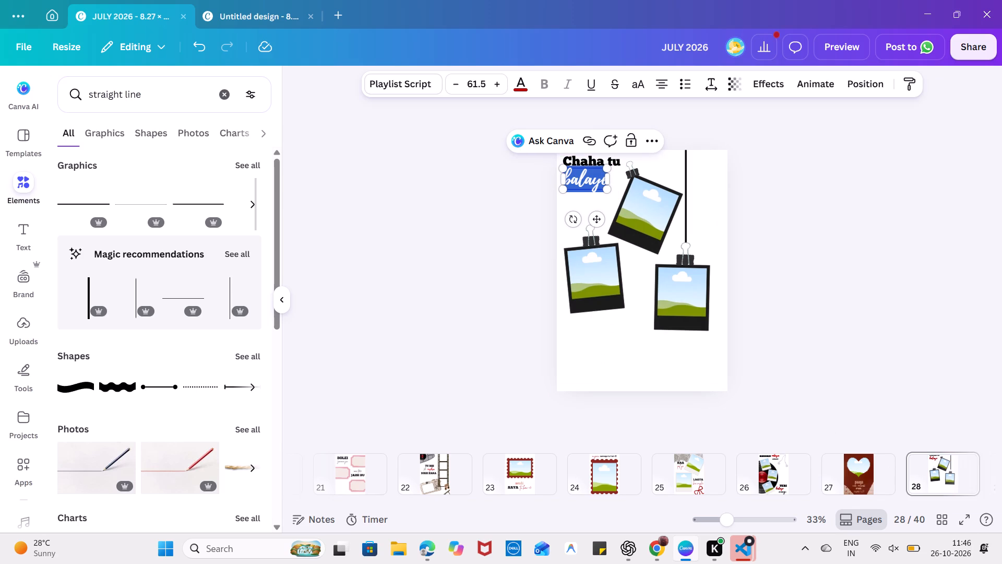
type("chahe")
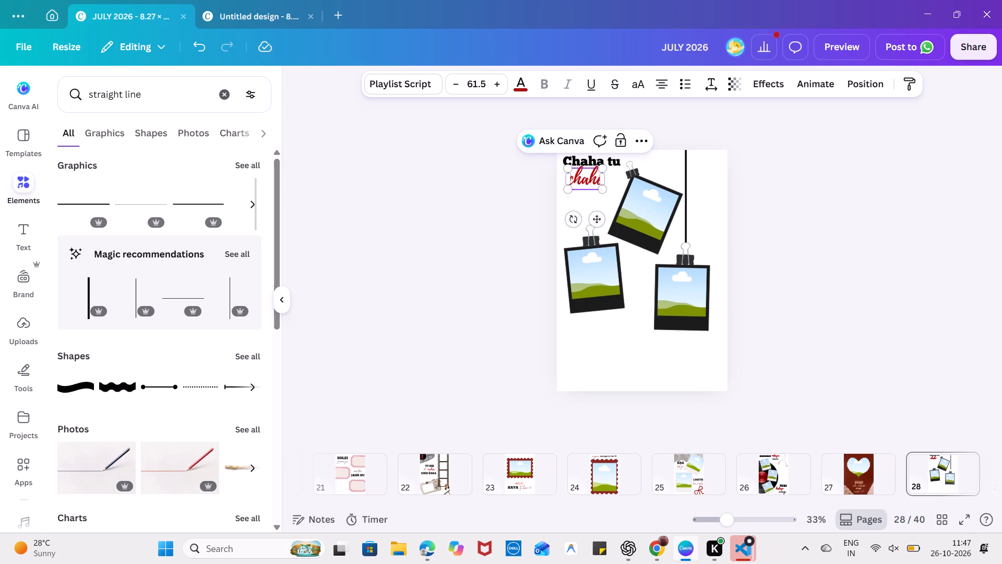
key("space")
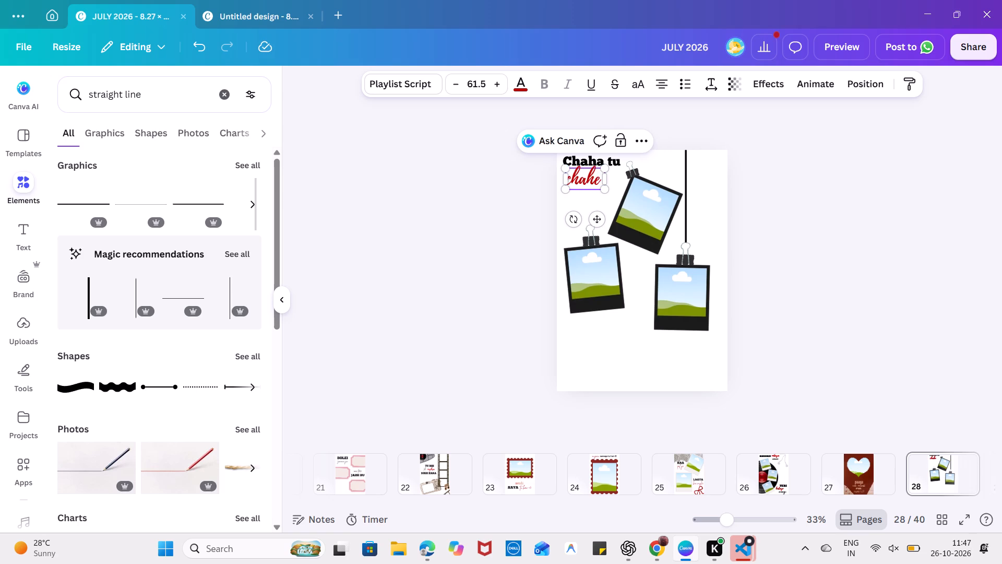
type("muj")
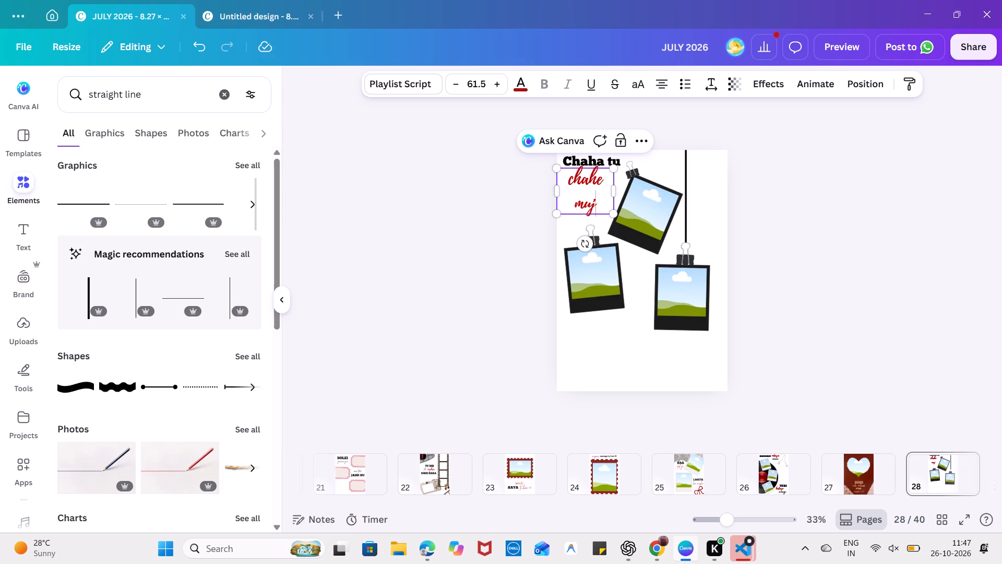
type("hko")
Widen the red script text so "chahe mujhko" fits on one line, and place it beside "Chaha tu" at the page's top edge.
left_click_drag(614, 191, 655, 179)
left_click_drag(618, 181, 682, 163)
left_click_drag(614, 220, 685, 192)
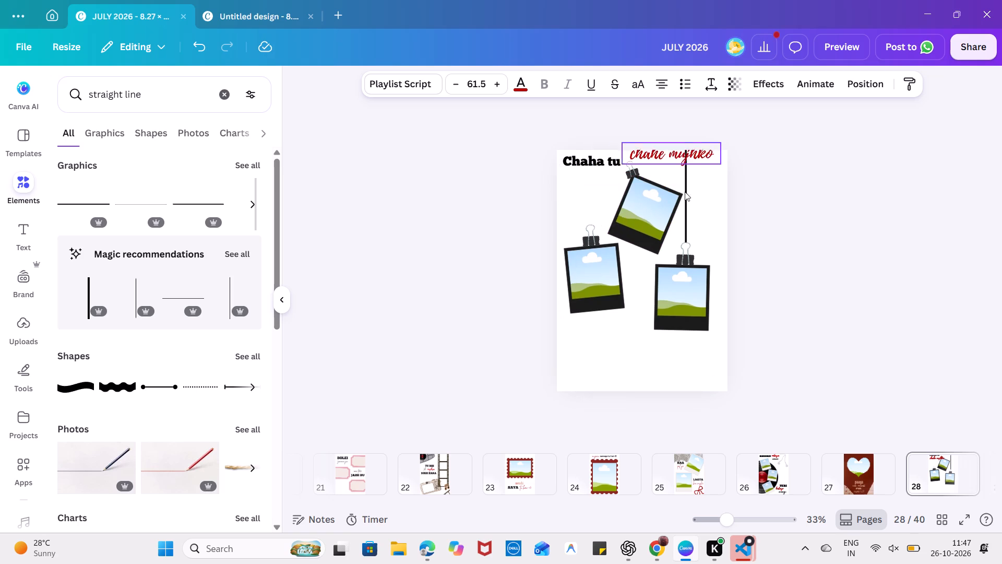
left_click_drag(685, 192, 686, 203)
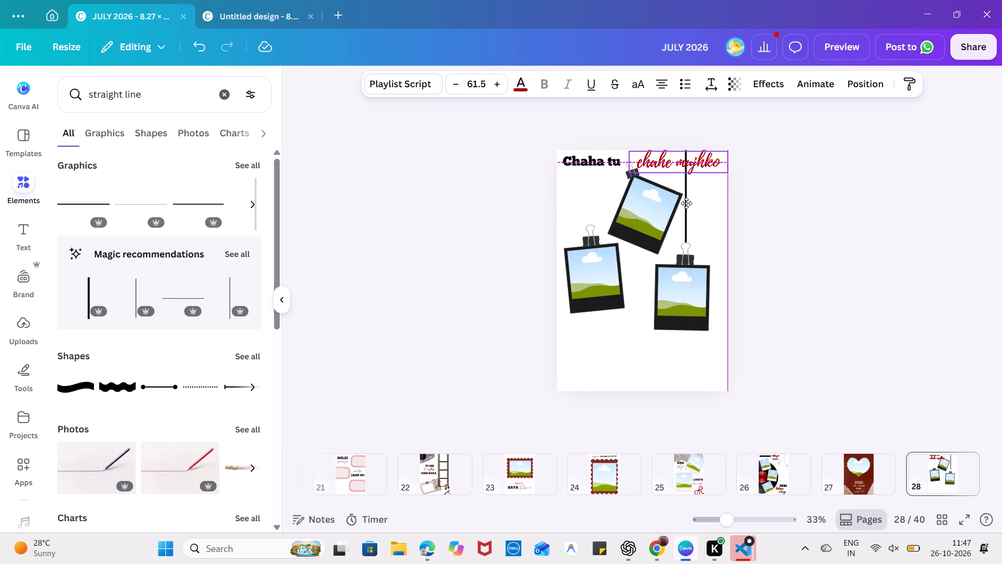
left_click_drag(686, 203, 687, 204)
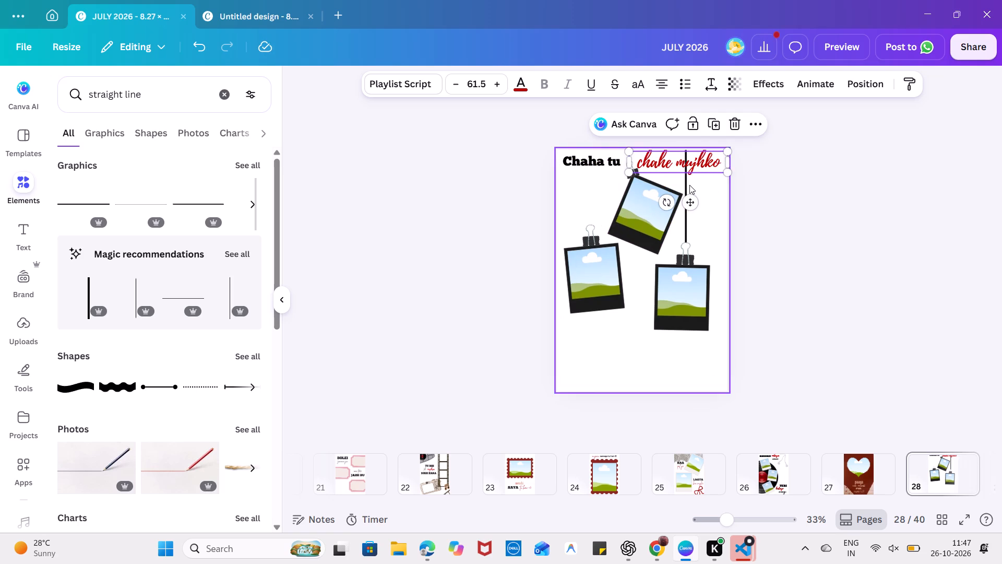
Delete the vertical black line above the lower-right polaroid on page 28.
left_click(684, 186)
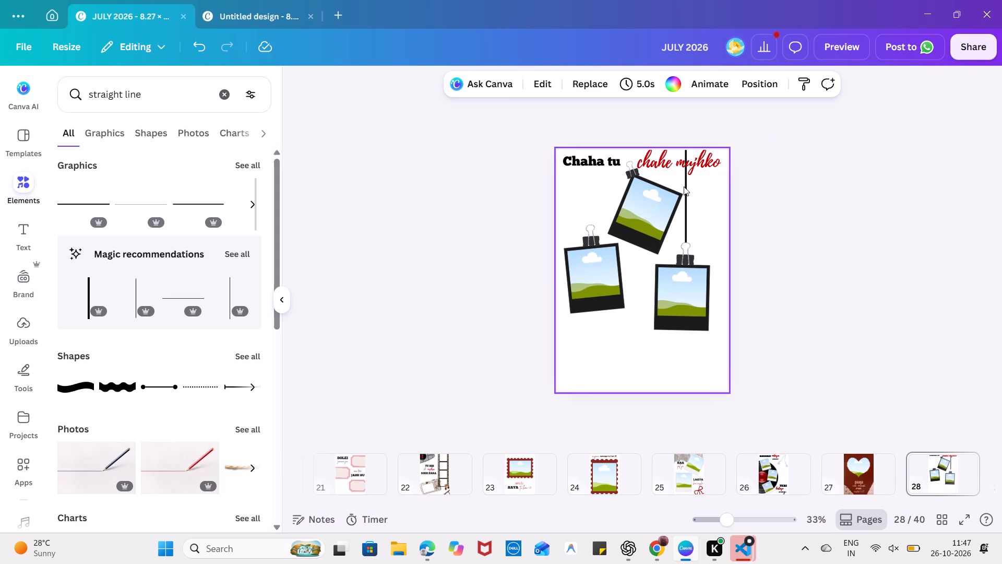
left_click(687, 188)
key("Delete")
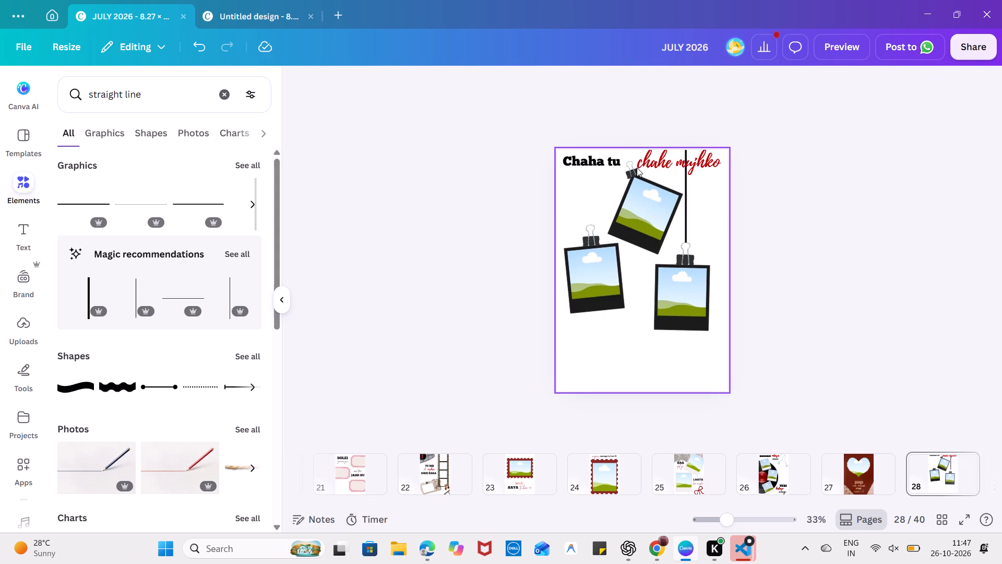
left_click(687, 202)
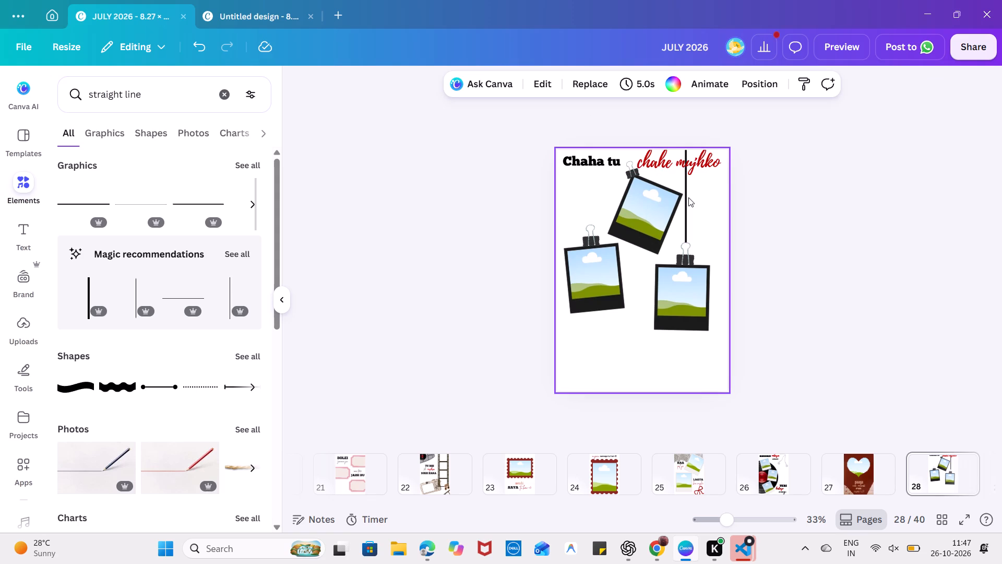
left_click(686, 199)
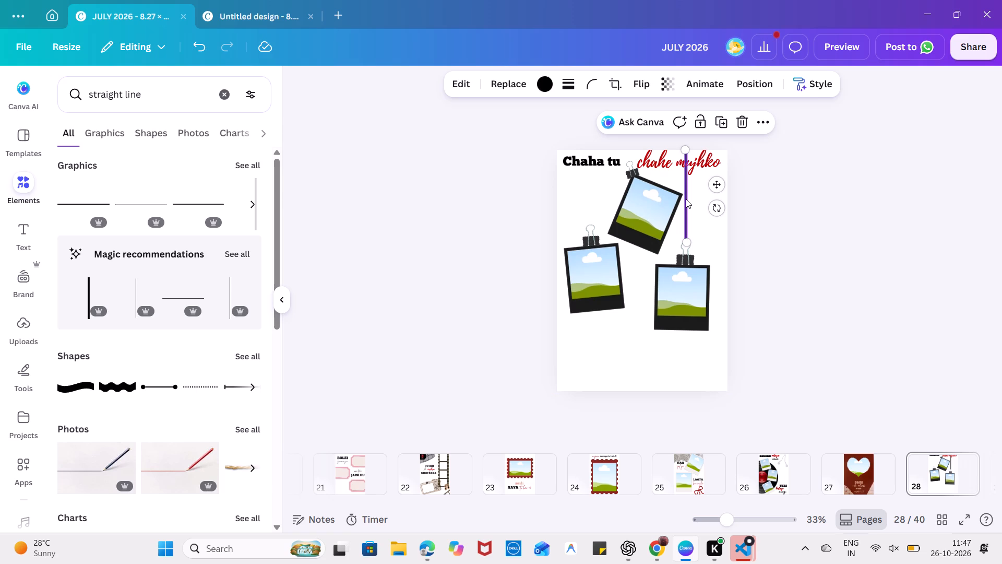
key("Delete")
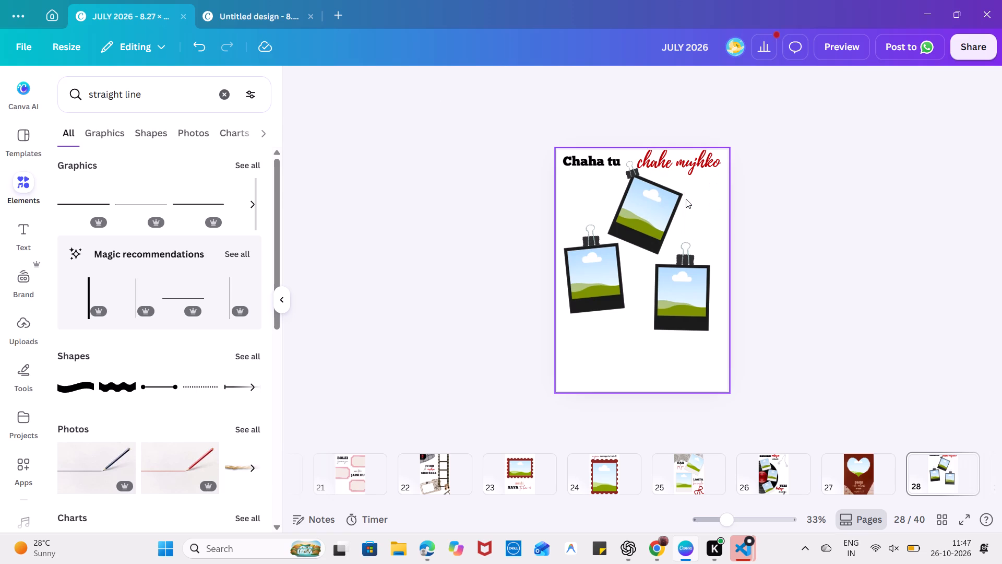
Delete the binder clip on top of the uppermost polaroid.
left_click(628, 173)
key("Delete")
Move "chahe mujhko" closer to "Chaha tu", keeping both texts aligned as one heading line.
left_click_drag(664, 165, 657, 163)
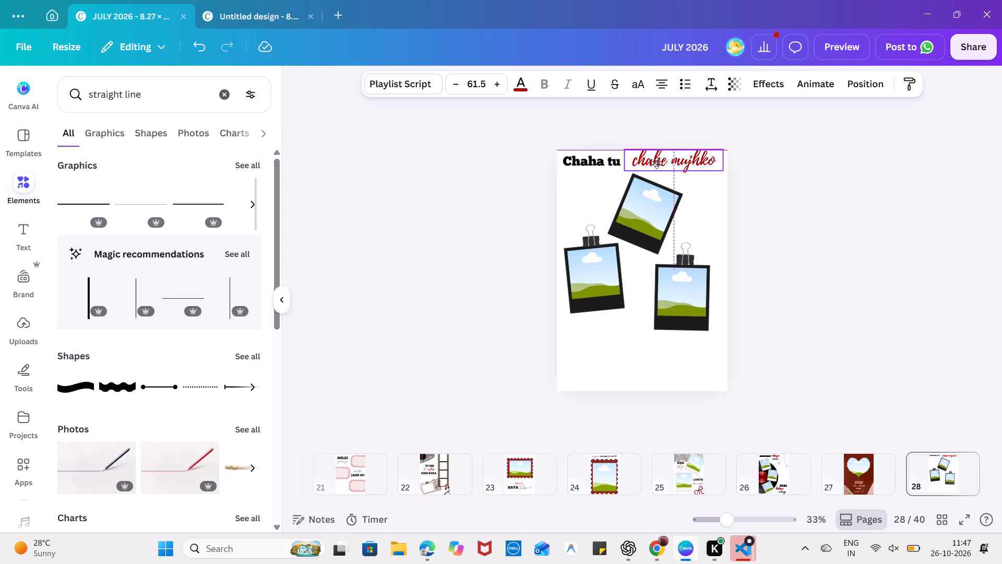
left_click_drag(657, 163, 655, 163)
left_click(655, 163)
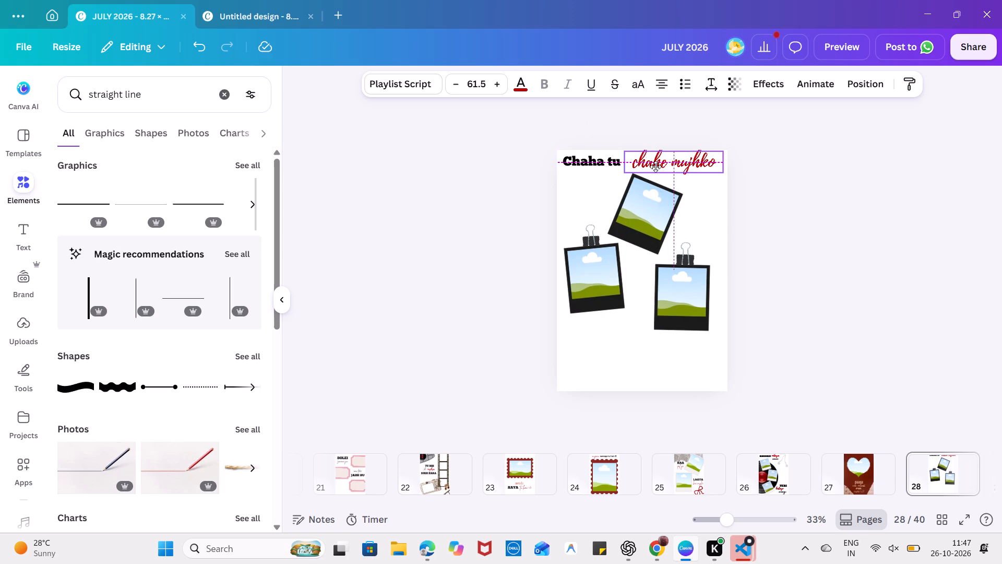
left_click(655, 163)
left_click(788, 174)
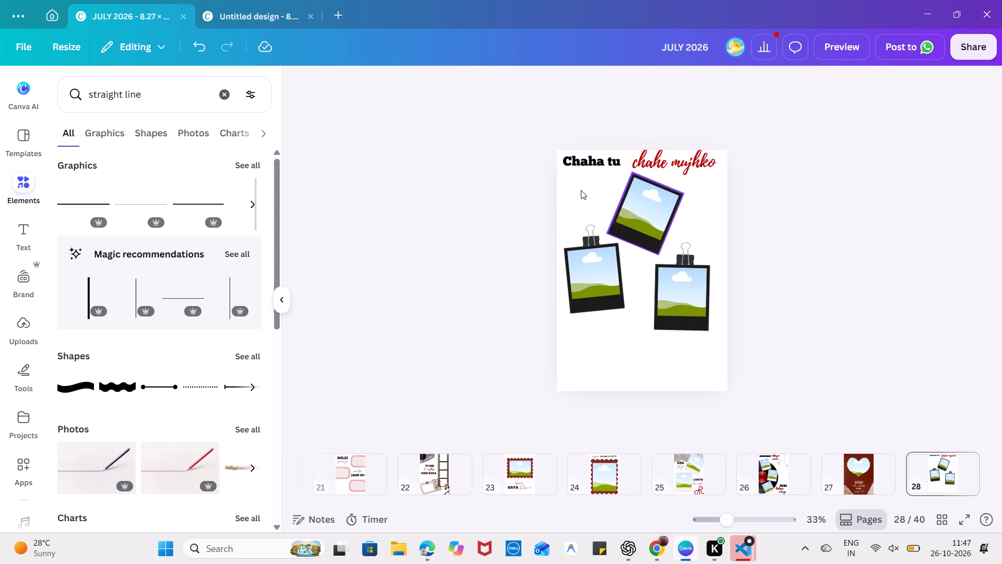
left_click_drag(671, 173, 667, 172)
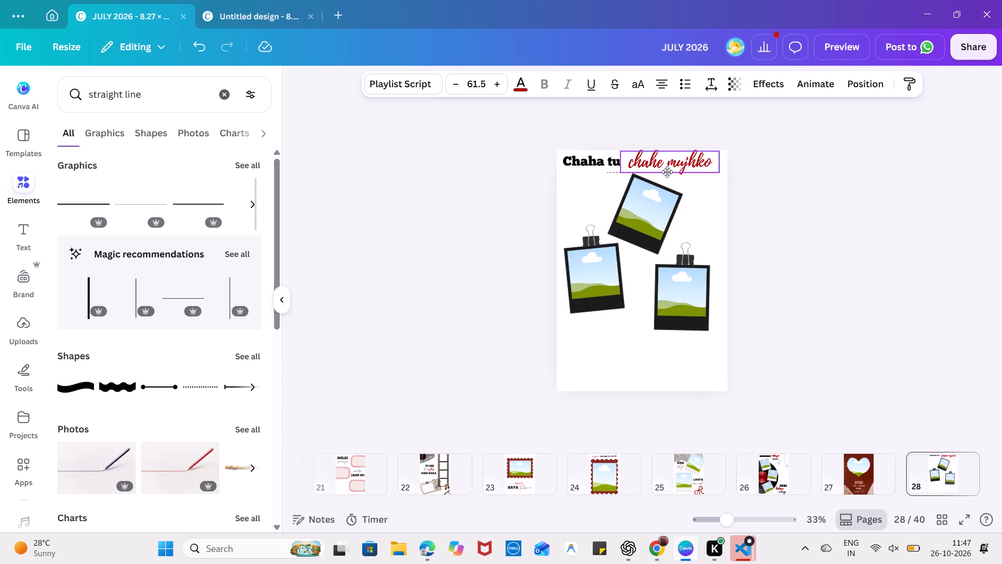
left_click_drag(667, 172, 664, 172)
left_click(838, 224)
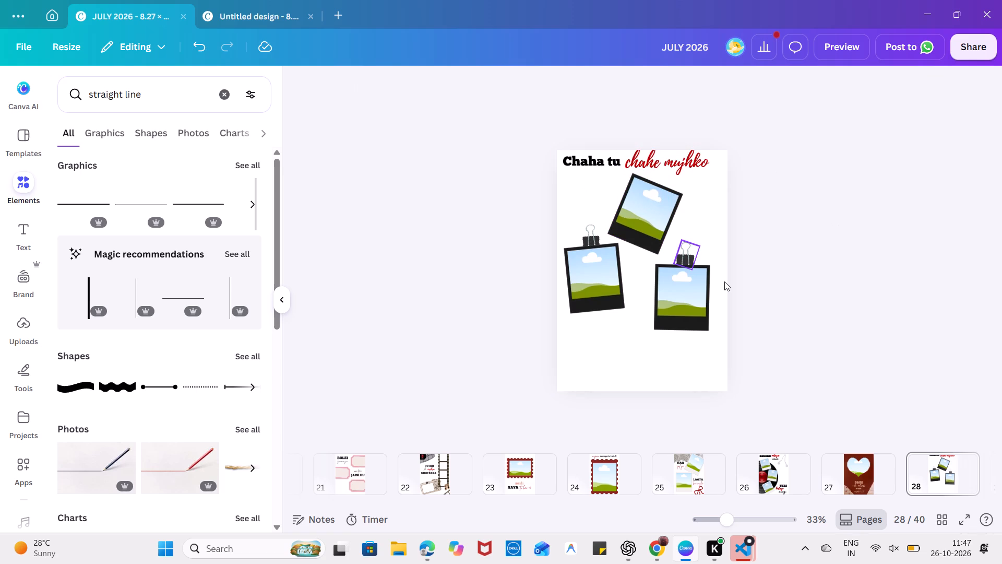
Duplicate the "Chaha tu" text, place the copy below the lower-left polaroid, and change its wording to "AISE".
left_click(598, 158)
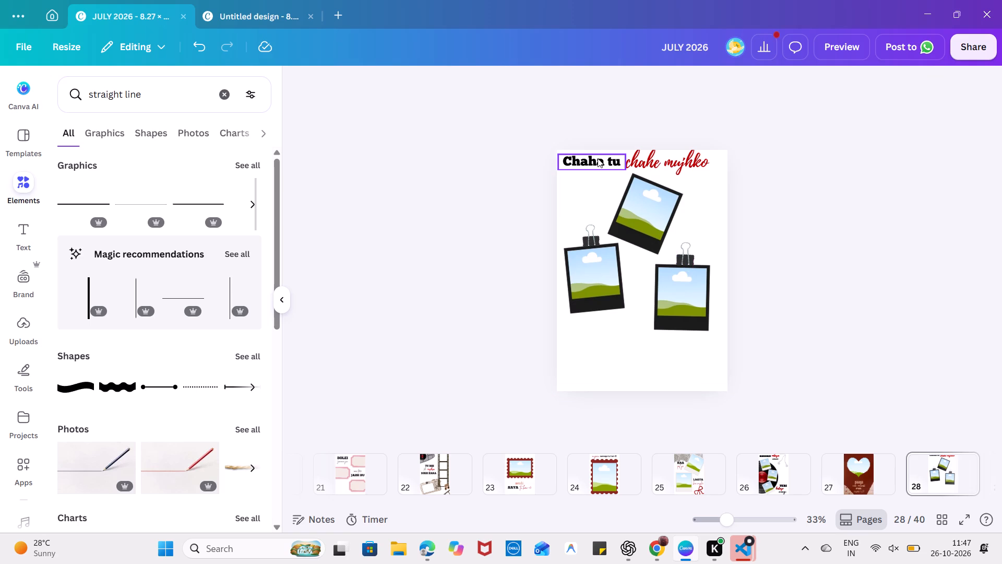
key("ctrl+c")
key("ctrl+v")
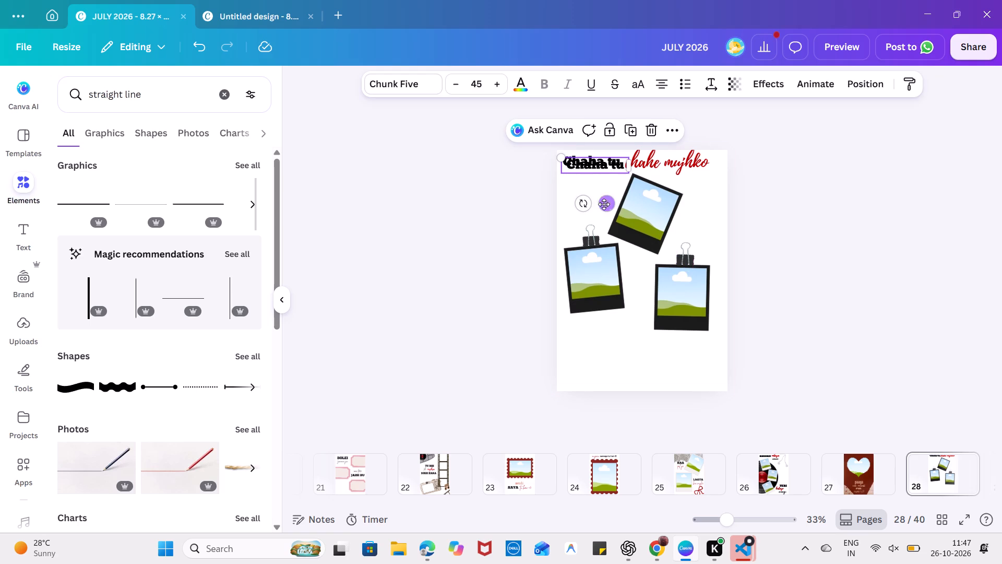
left_click_drag(605, 205, 609, 386)
double_click(611, 350)
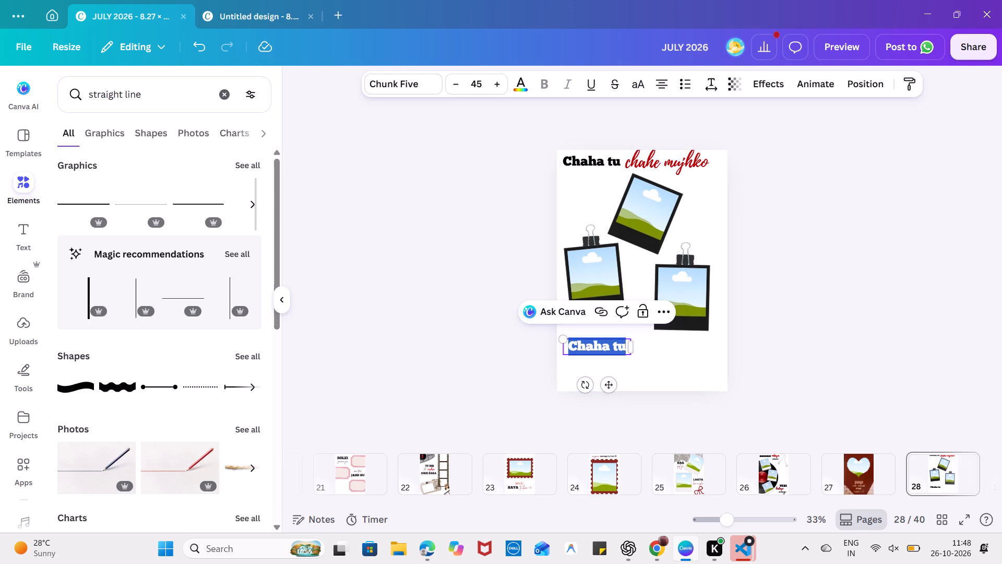
type("AISE")
key("space")
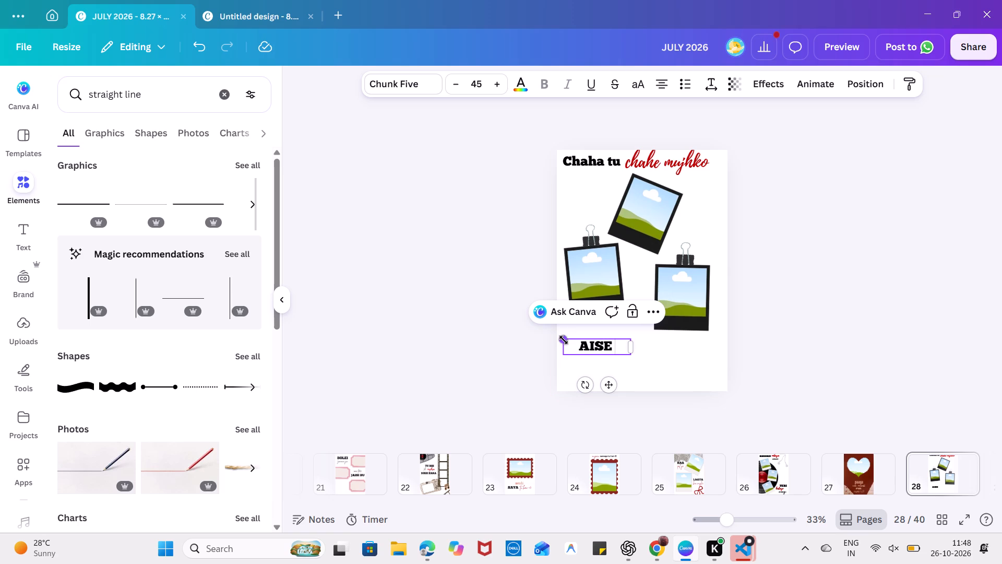
Shrink the "AISE" text to size 32.9 and place it just under the lower-left polaroid, with its box at the page's left edge.
left_click_drag(564, 340, 581, 346)
left_click_drag(615, 390, 599, 379)
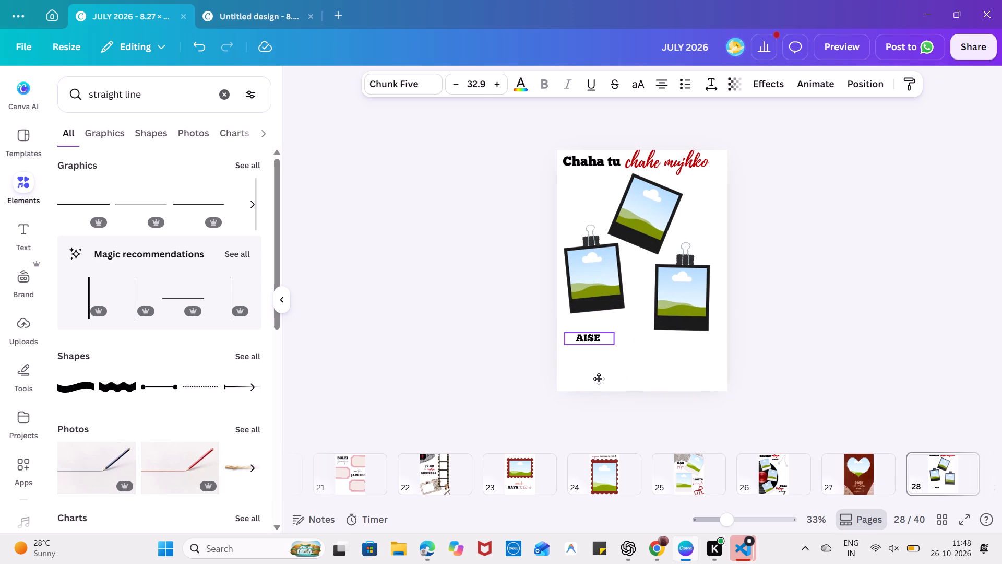
left_click_drag(599, 379, 592, 370)
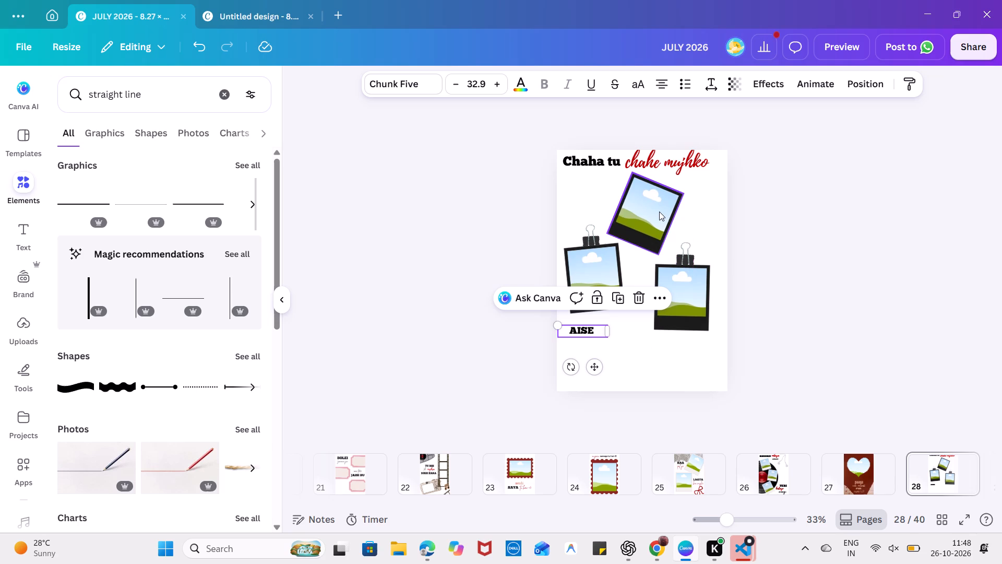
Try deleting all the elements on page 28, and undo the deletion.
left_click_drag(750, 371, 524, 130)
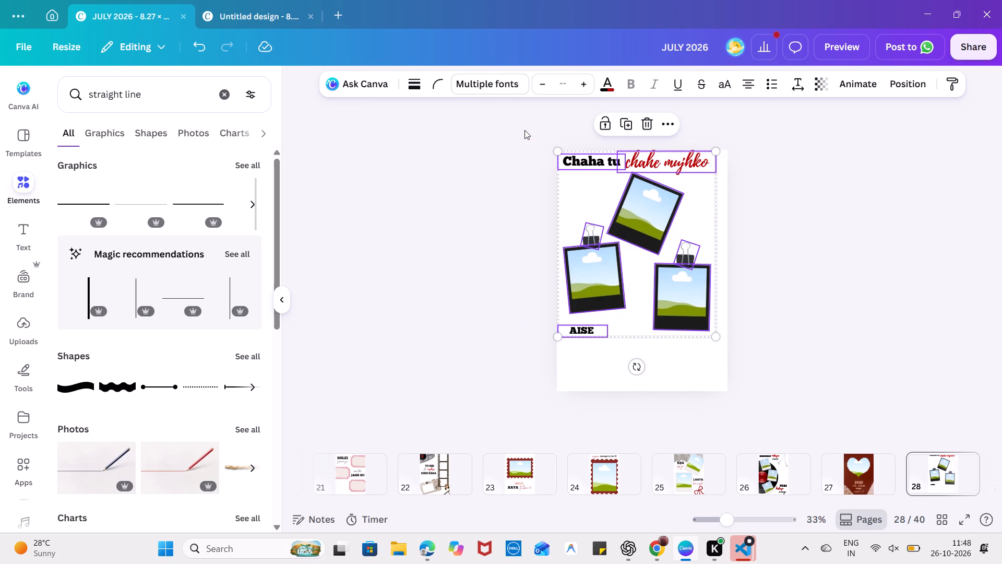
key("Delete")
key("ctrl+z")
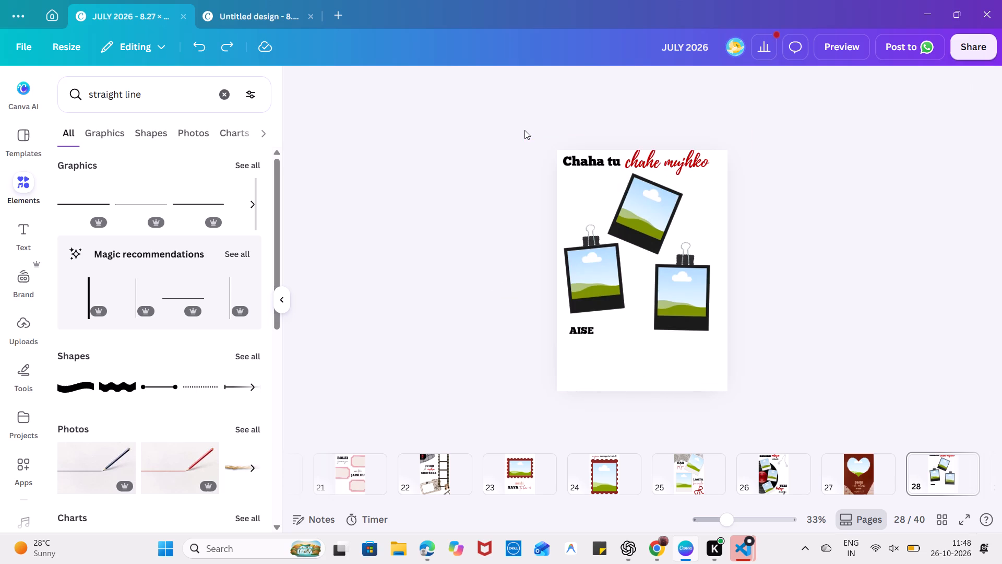